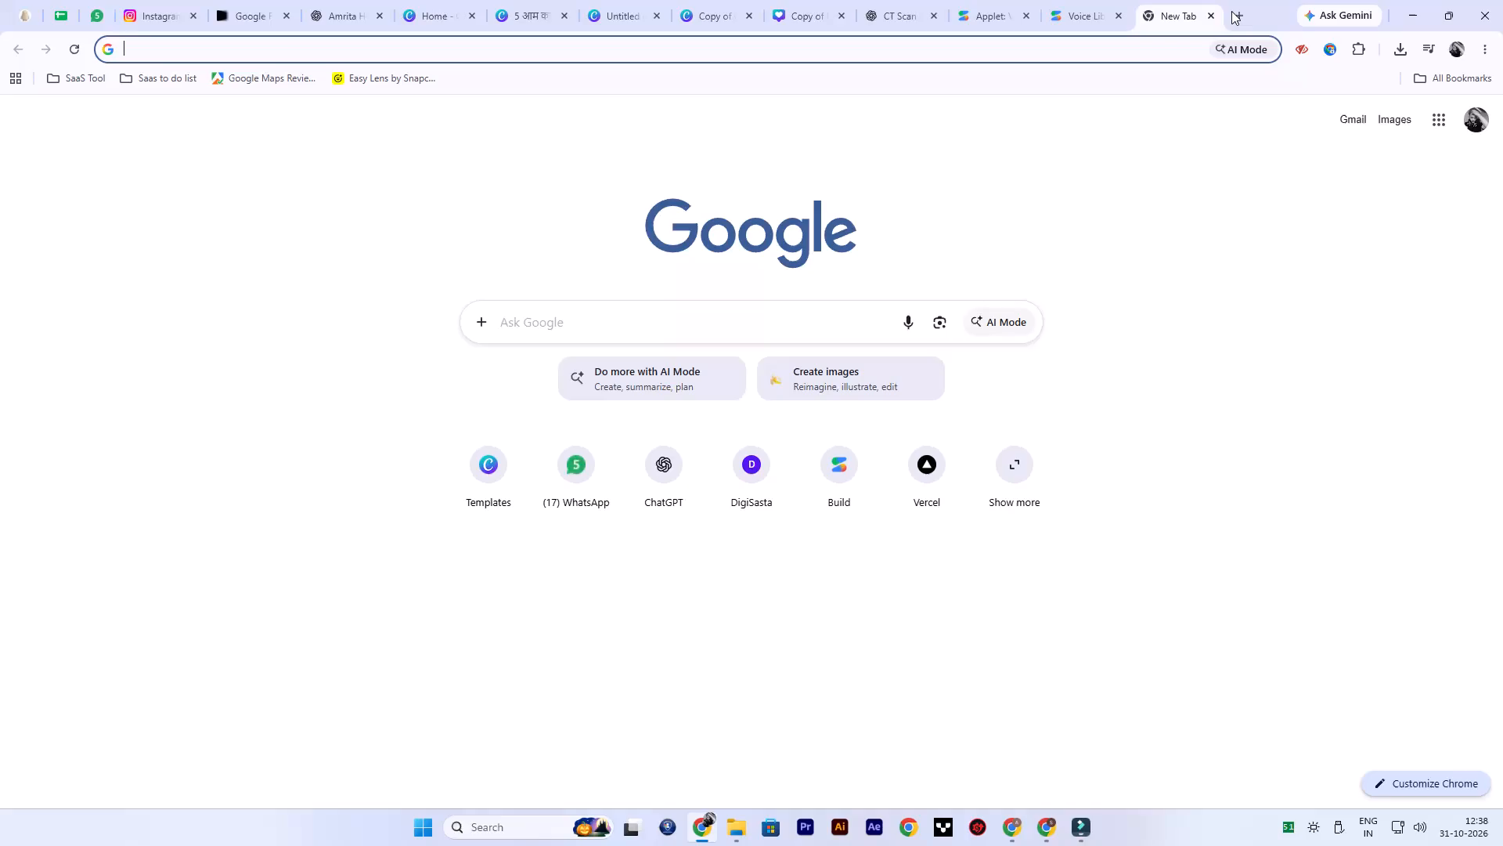
Open the Google Sheets spreadsheet in the new tab by entering "shee" as the address.
key(ctrl+BackSpace)
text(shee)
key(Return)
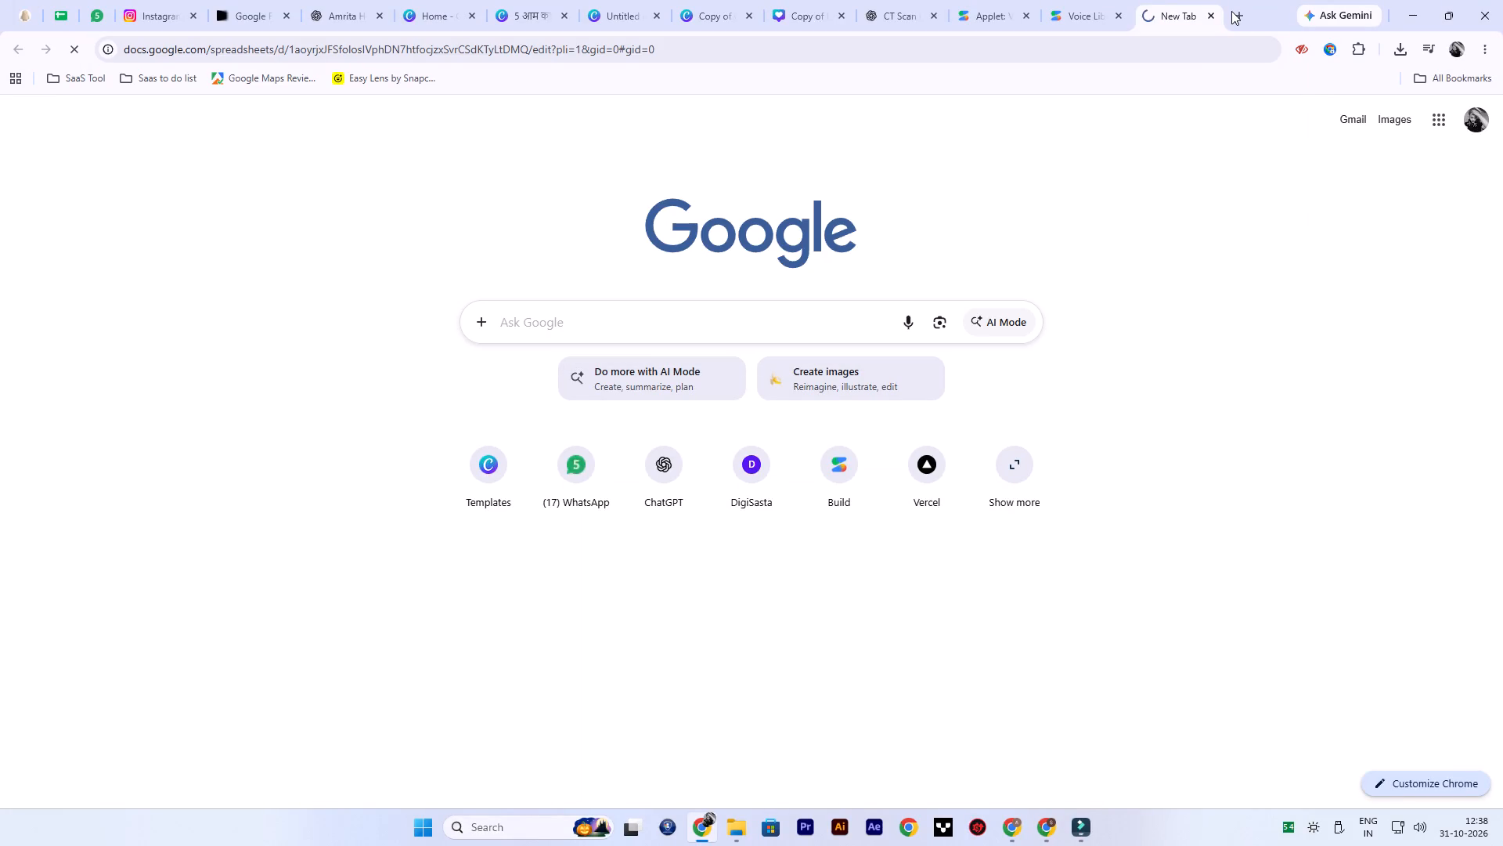
Switch to the pinned muse.ai chat tab.
click(26, 0)
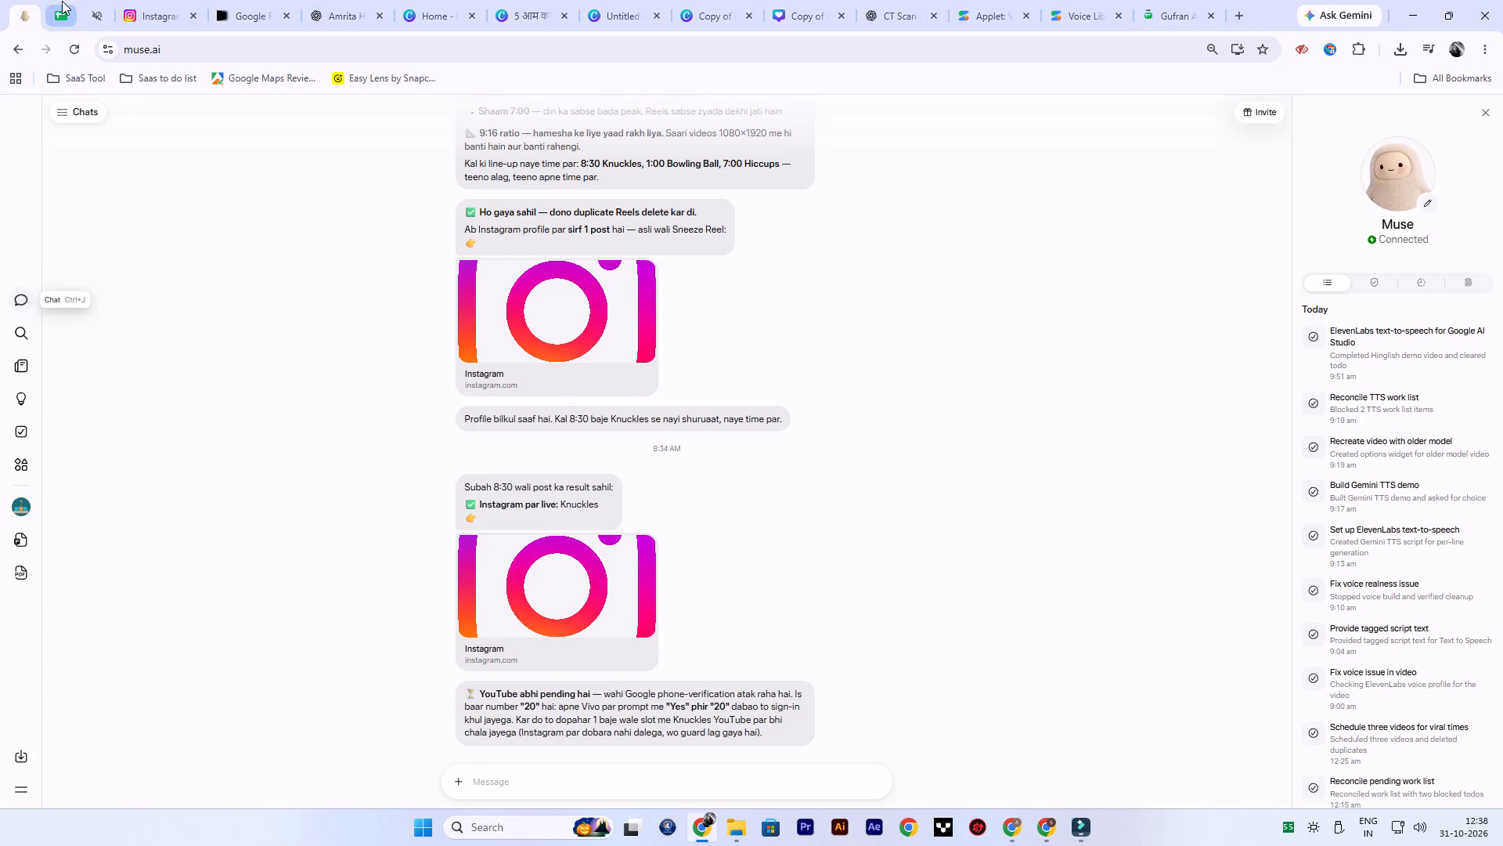
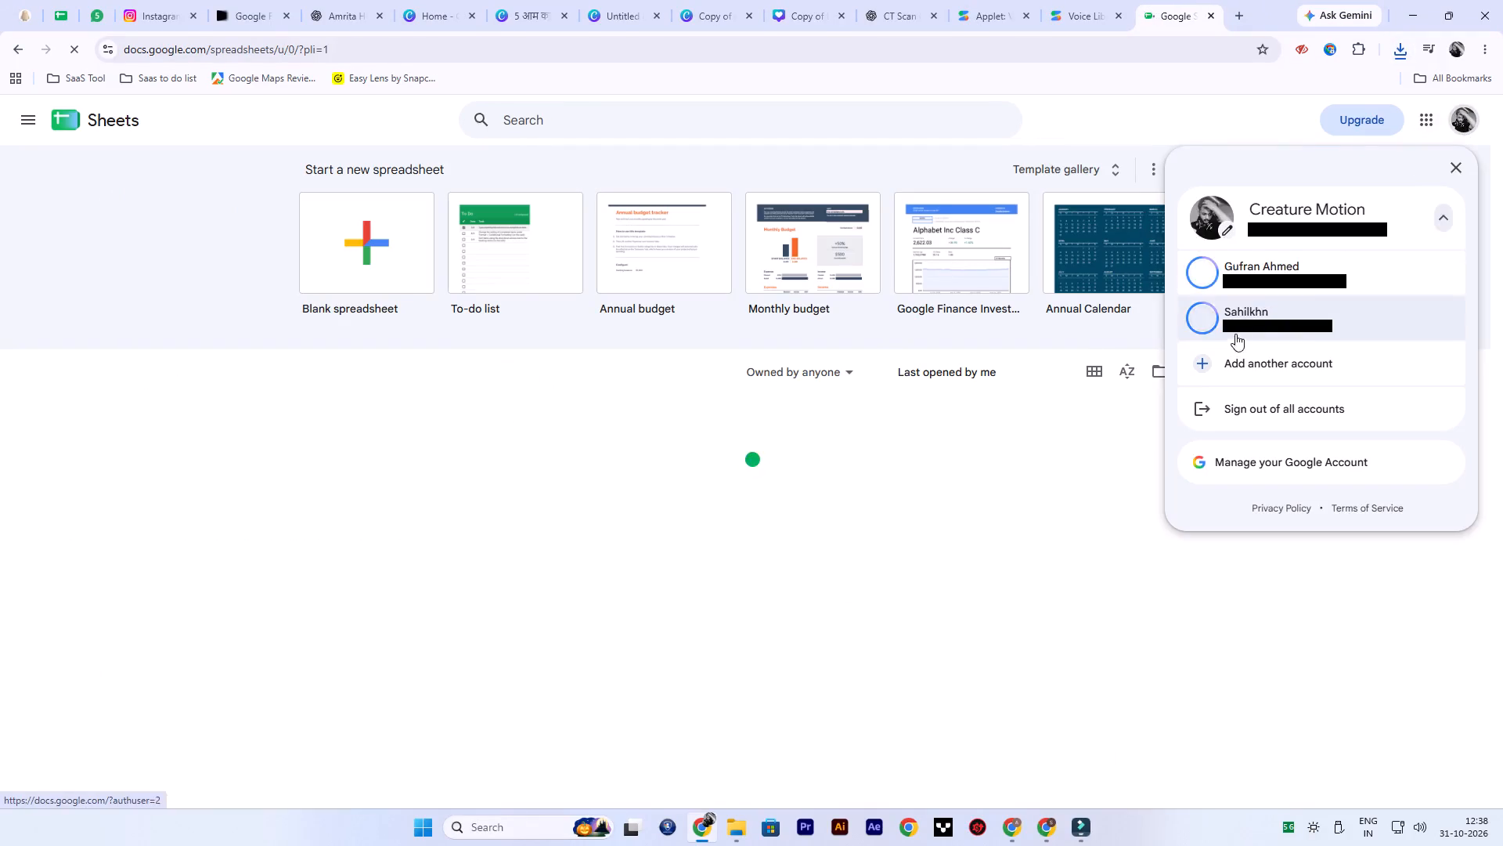
Switch Google Sheets to the second of the other signed-in accounts, the one with the orange S avatar.
click(1471, 120)
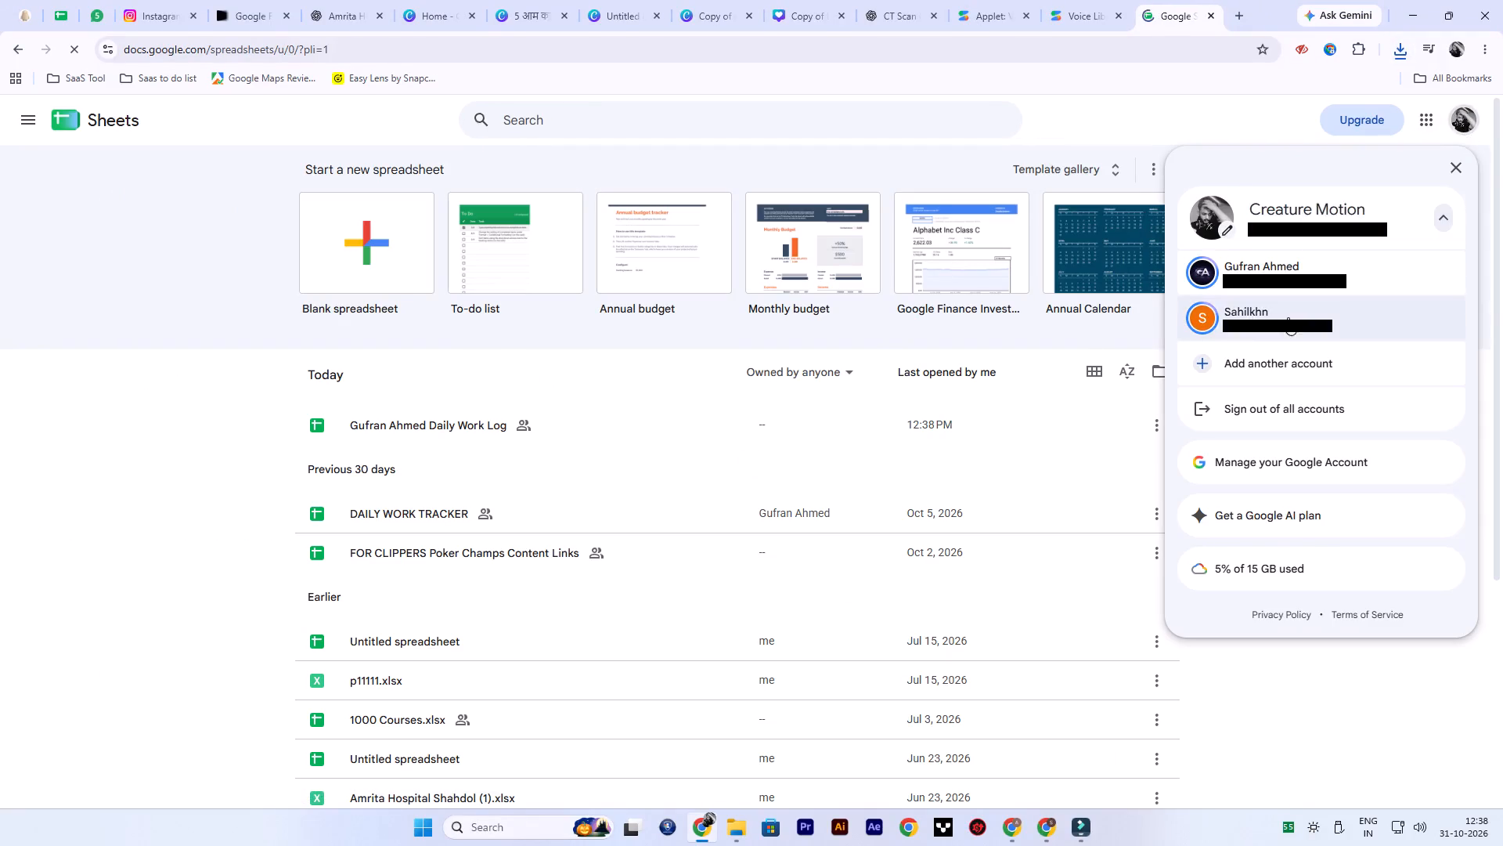
click(1288, 317)
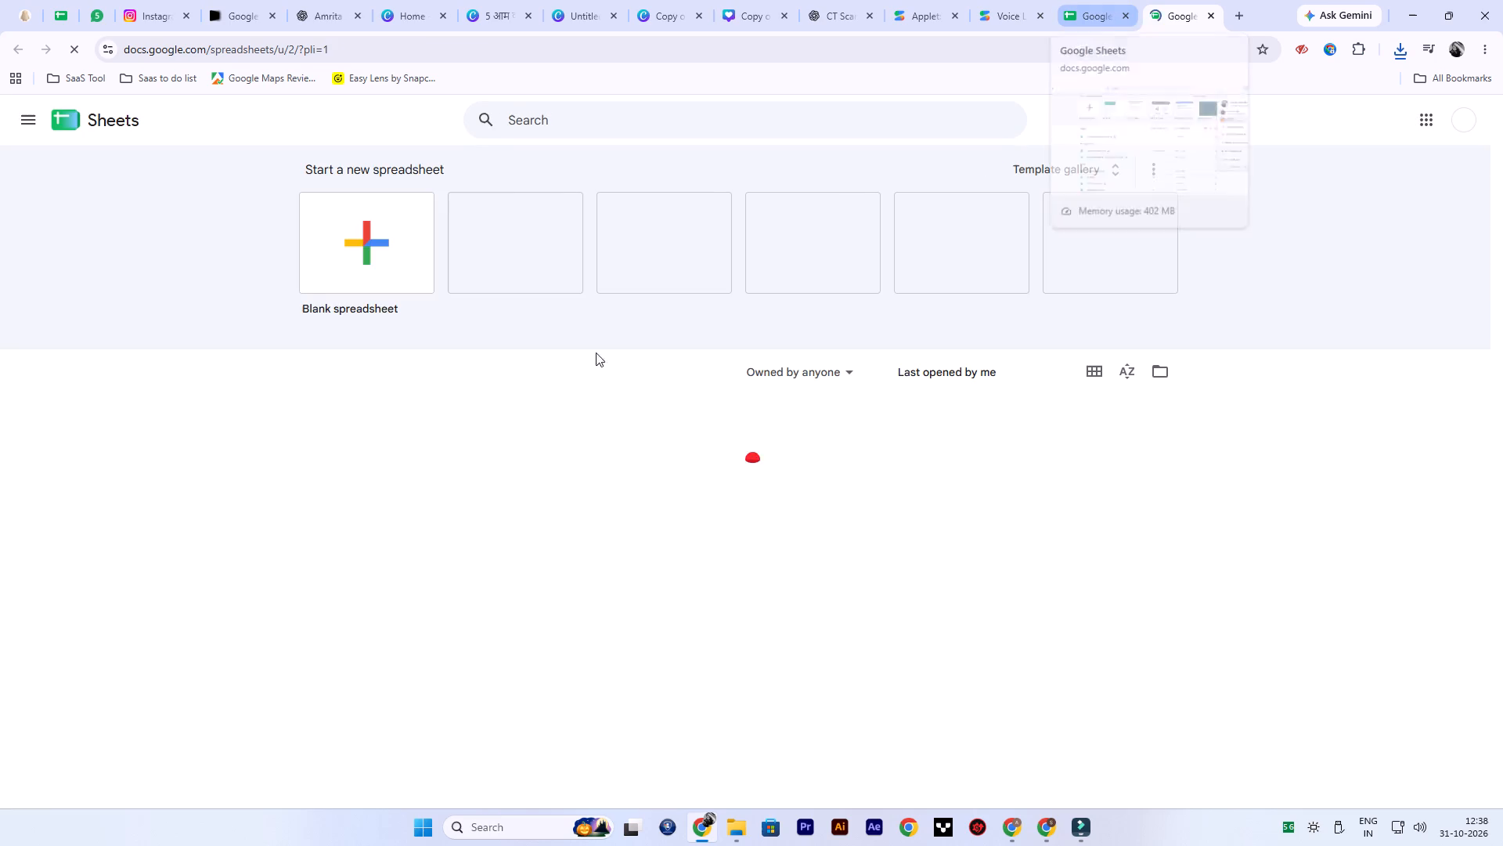
Create a new blank spreadsheet in the account just switched to.
click(347, 253)
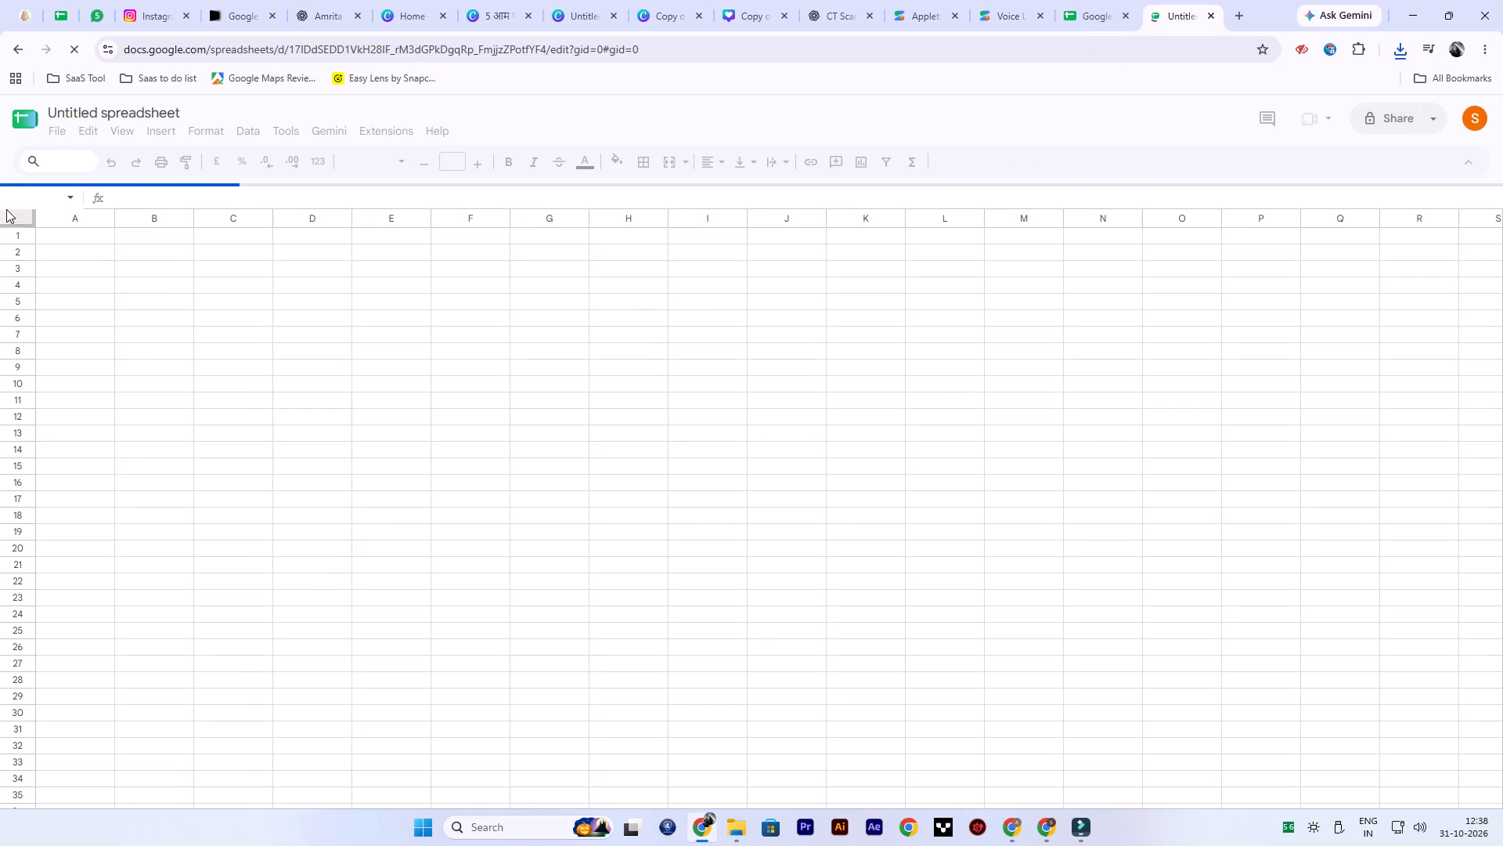
Upload the most recently downloaded Amrita Hospital .xlsx file through the spreadsheet's Open a file dialog.
click(55, 134)
click(95, 215)
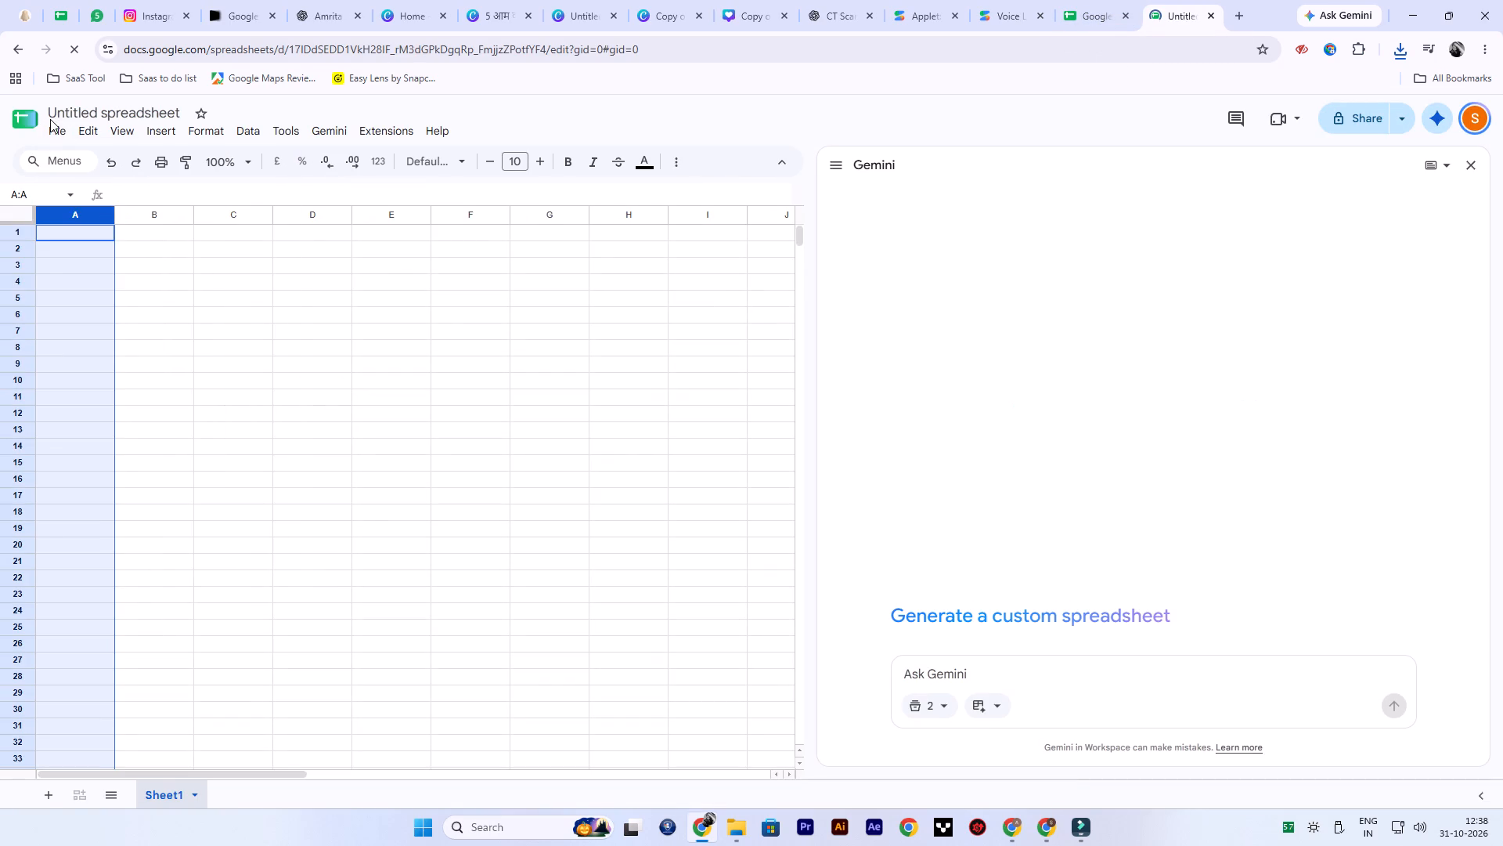
click(50, 119)
click(57, 125)
click(94, 192)
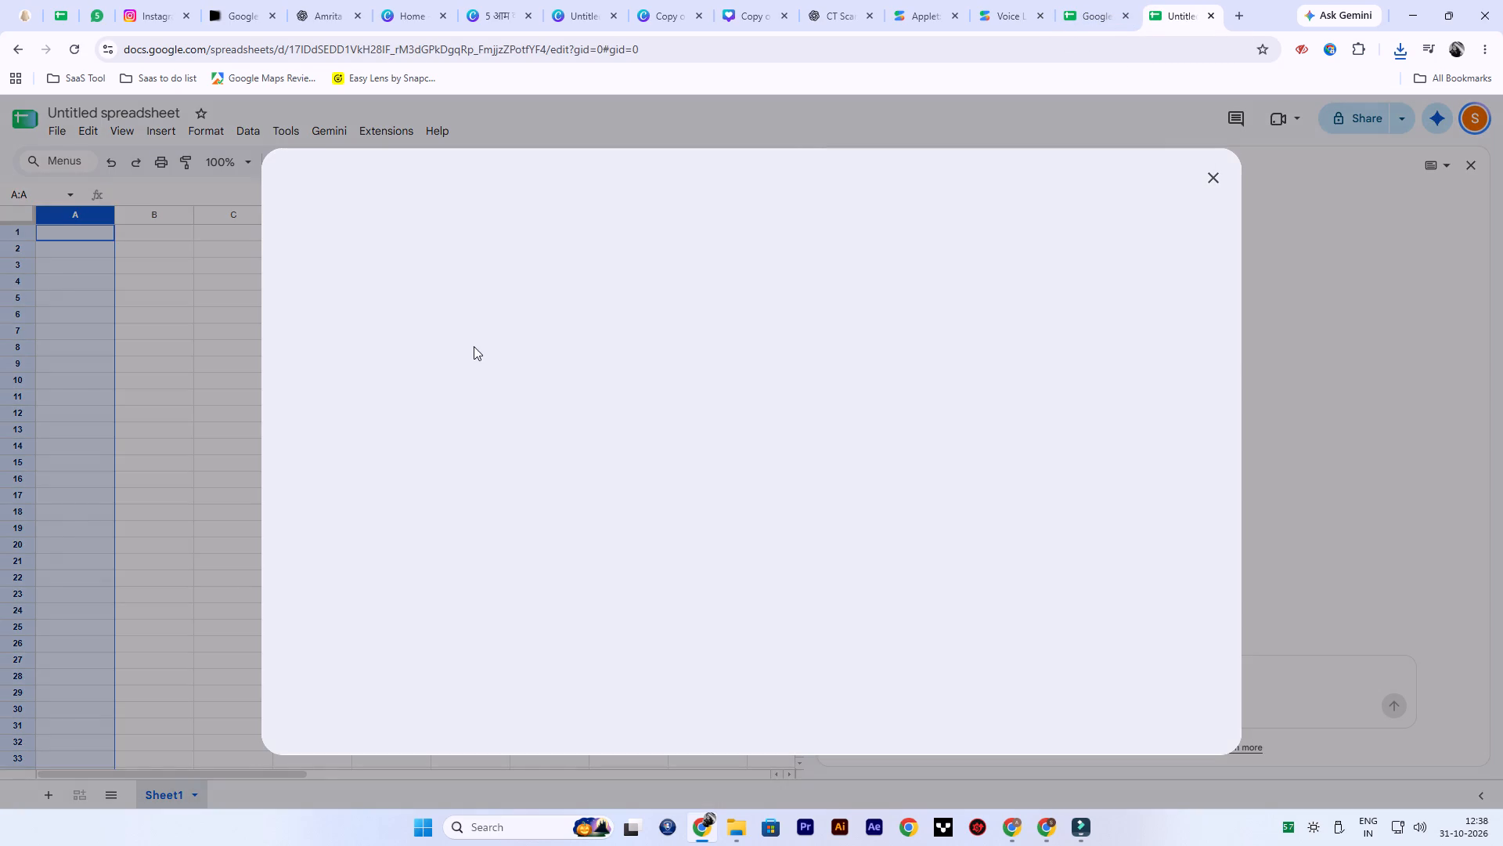
click(693, 221)
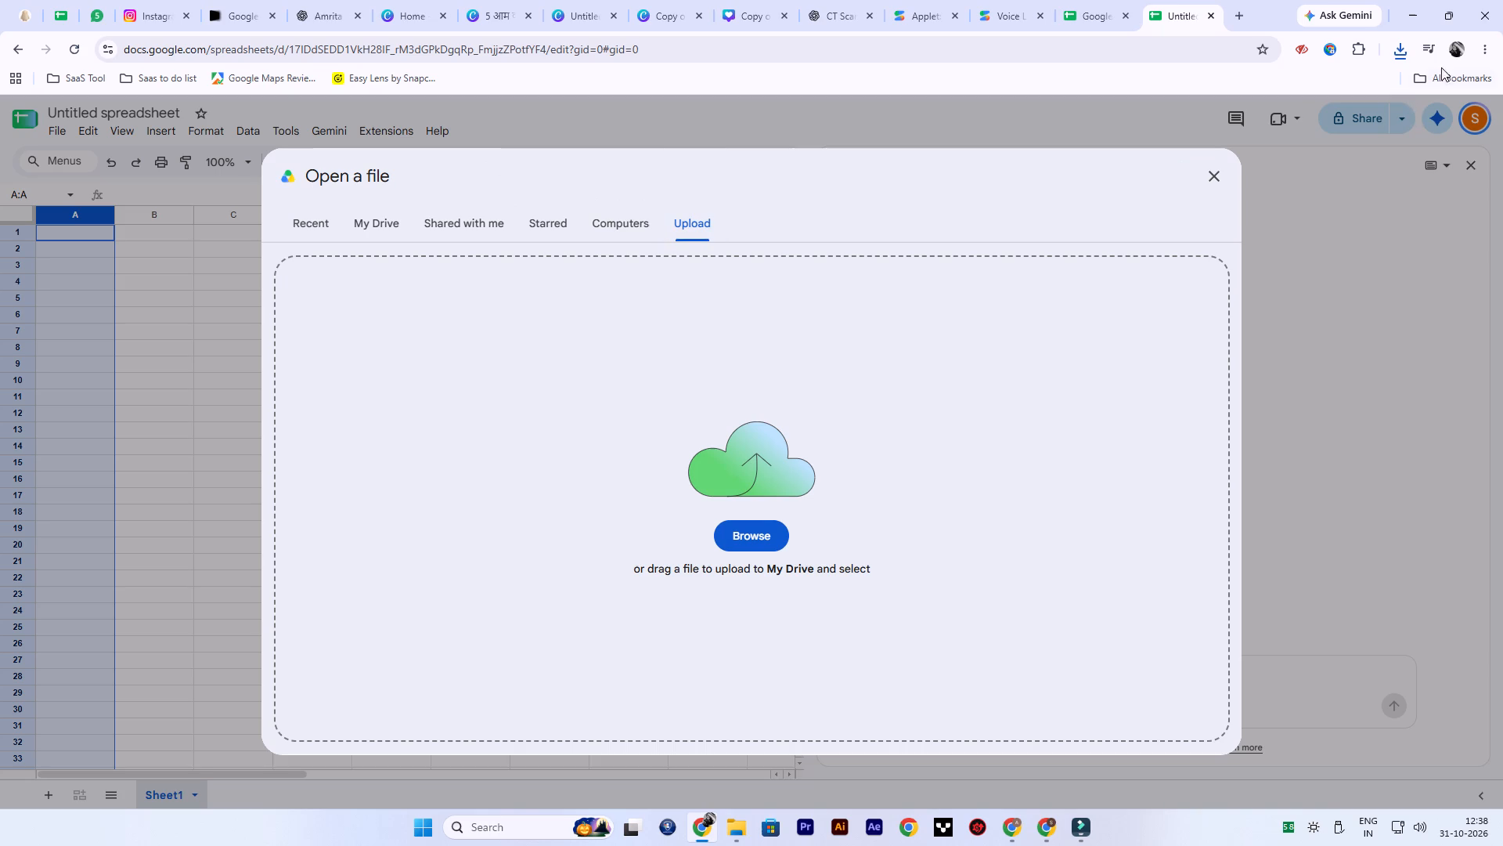
click(1405, 52)
drag(1222, 128, 784, 465)
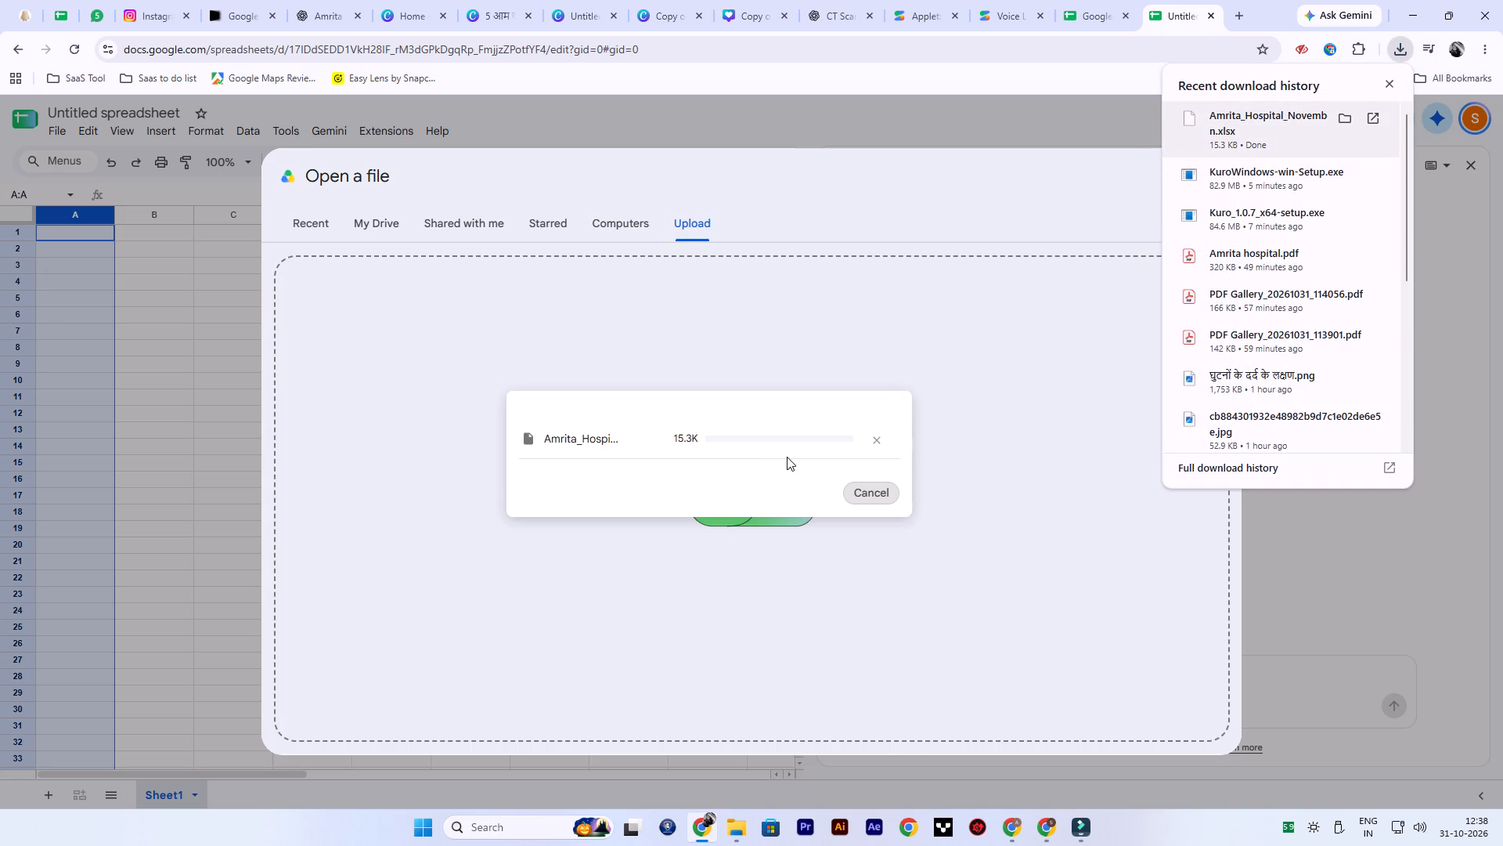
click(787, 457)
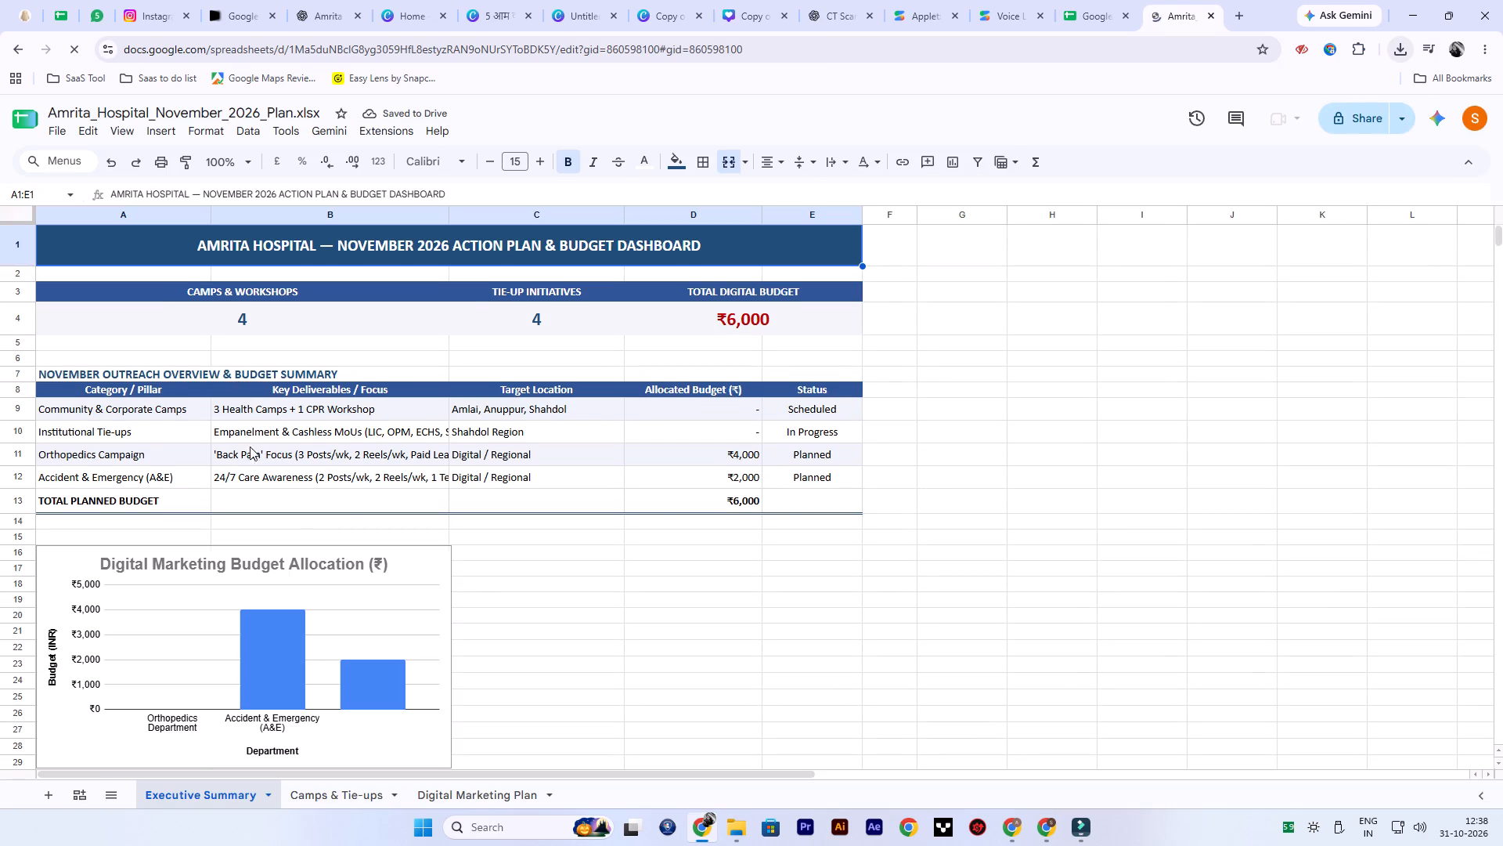
Delete the Digital Marketing Budget Allocation chart from the Executive Summary sheet.
scroll(449, 553, down, 6)
scroll(450, 553, up, 11)
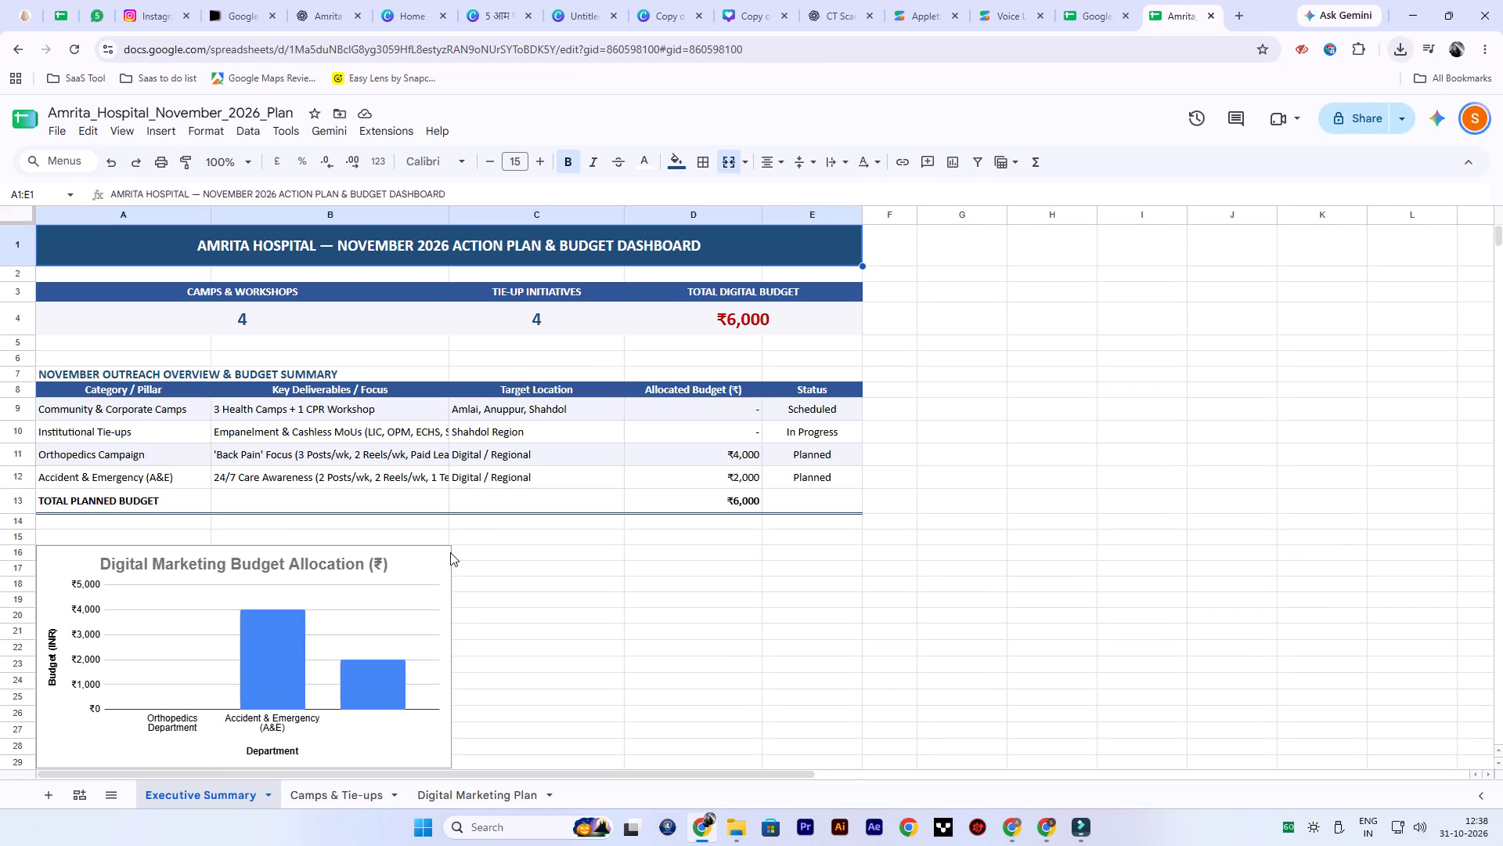
scroll(450, 552, up, 7)
scroll(240, 600, down, 2)
click(280, 490)
key(Delete)
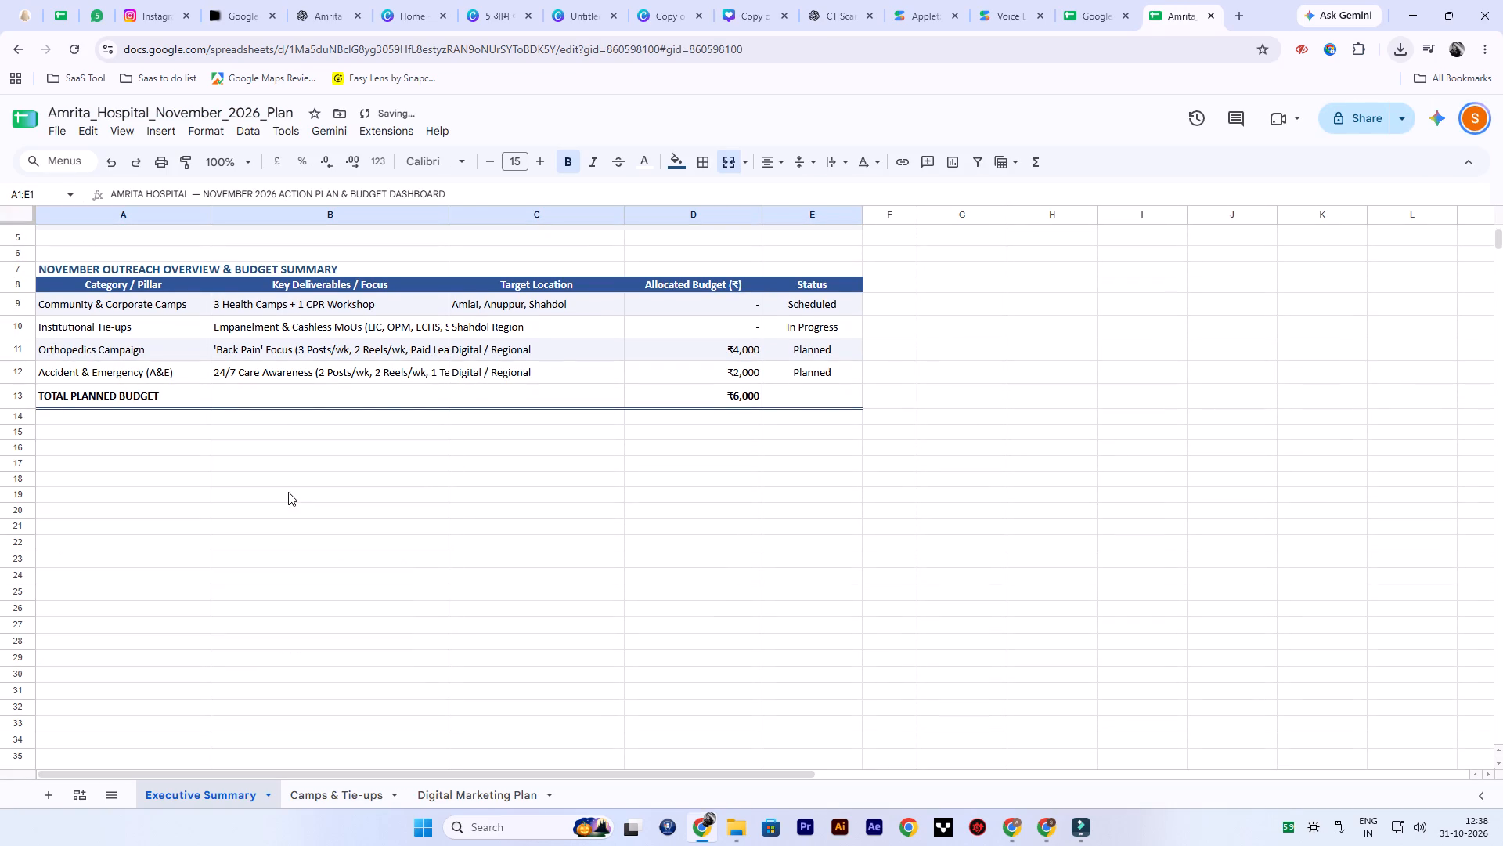
Fill the merged title banner in row 1 with red.
scroll(471, 577, up, 5)
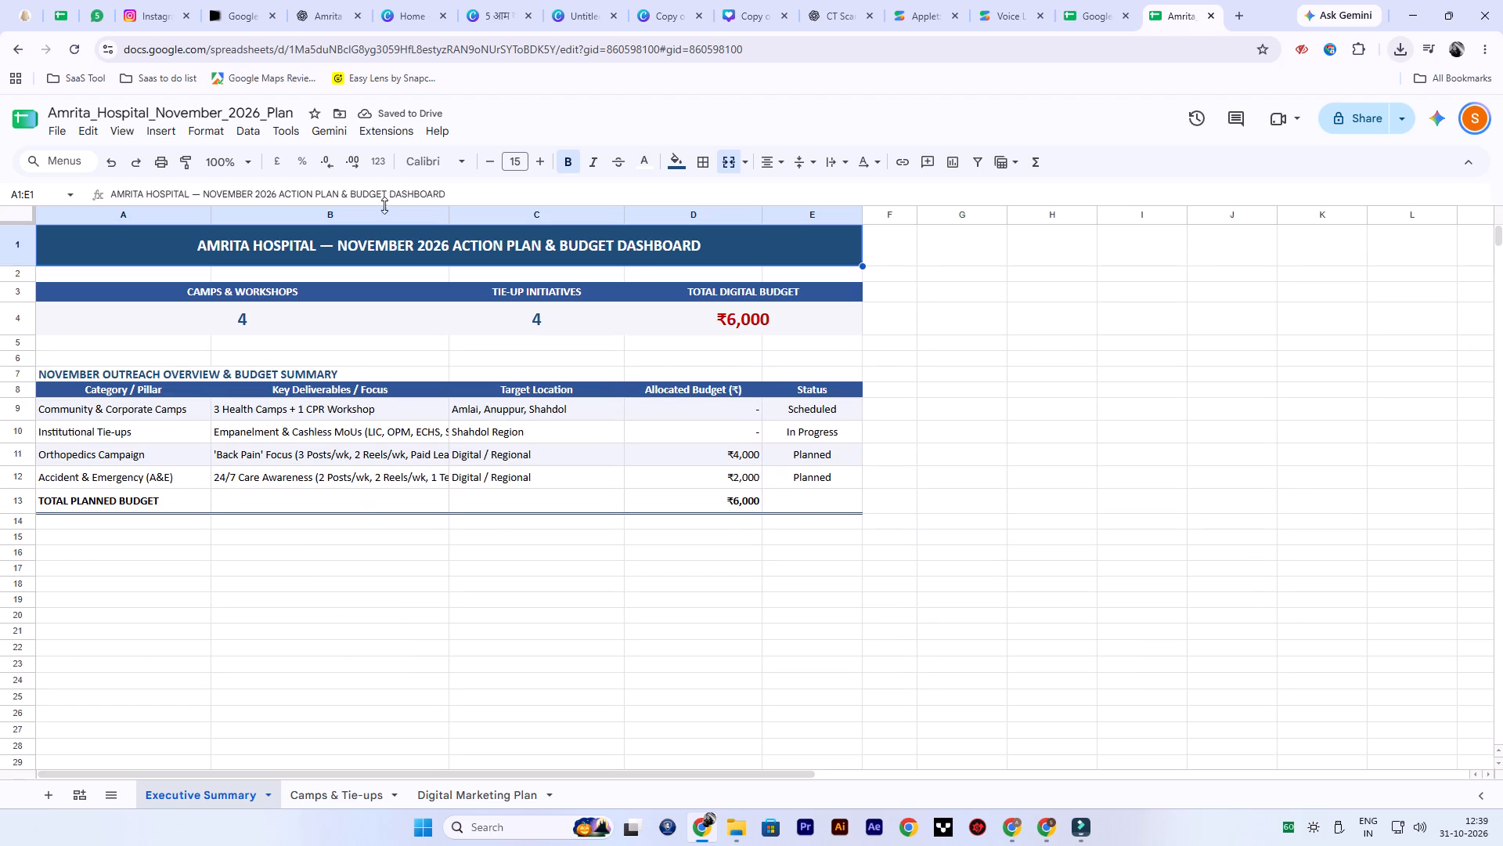
click(126, 243)
click(672, 164)
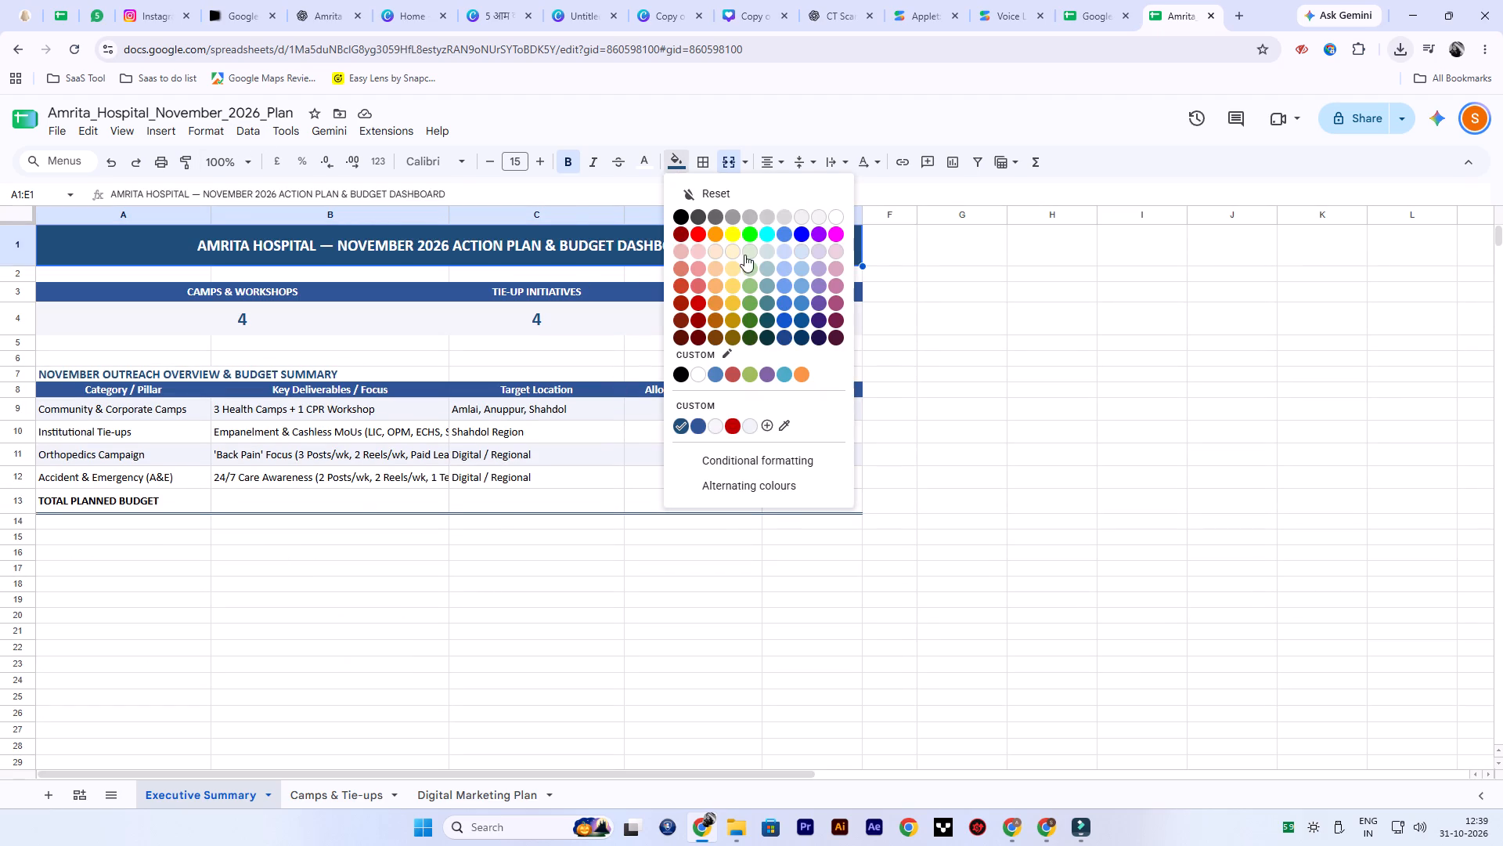
click(694, 233)
click(1043, 284)
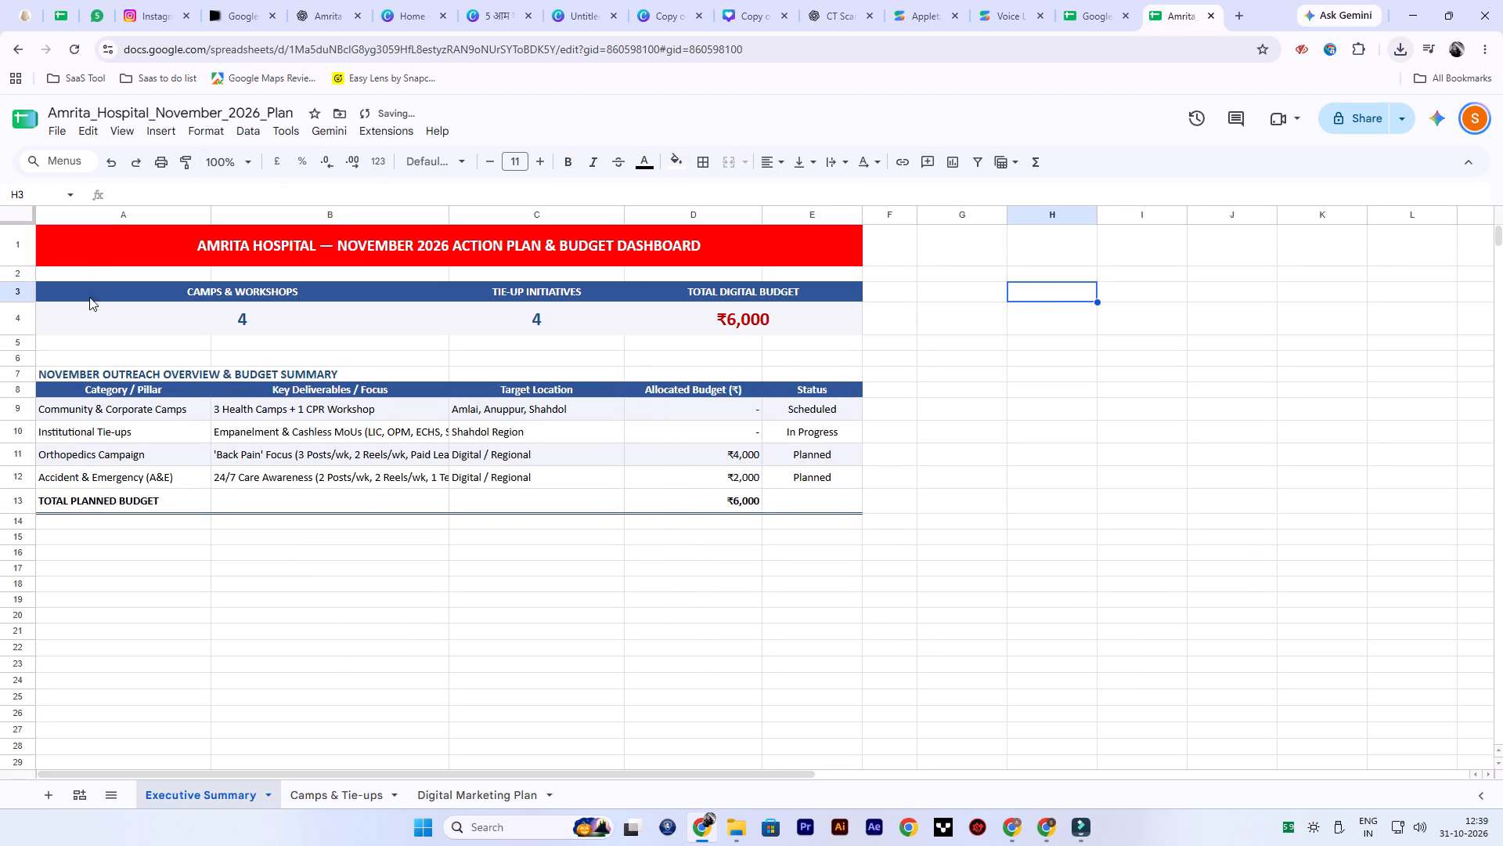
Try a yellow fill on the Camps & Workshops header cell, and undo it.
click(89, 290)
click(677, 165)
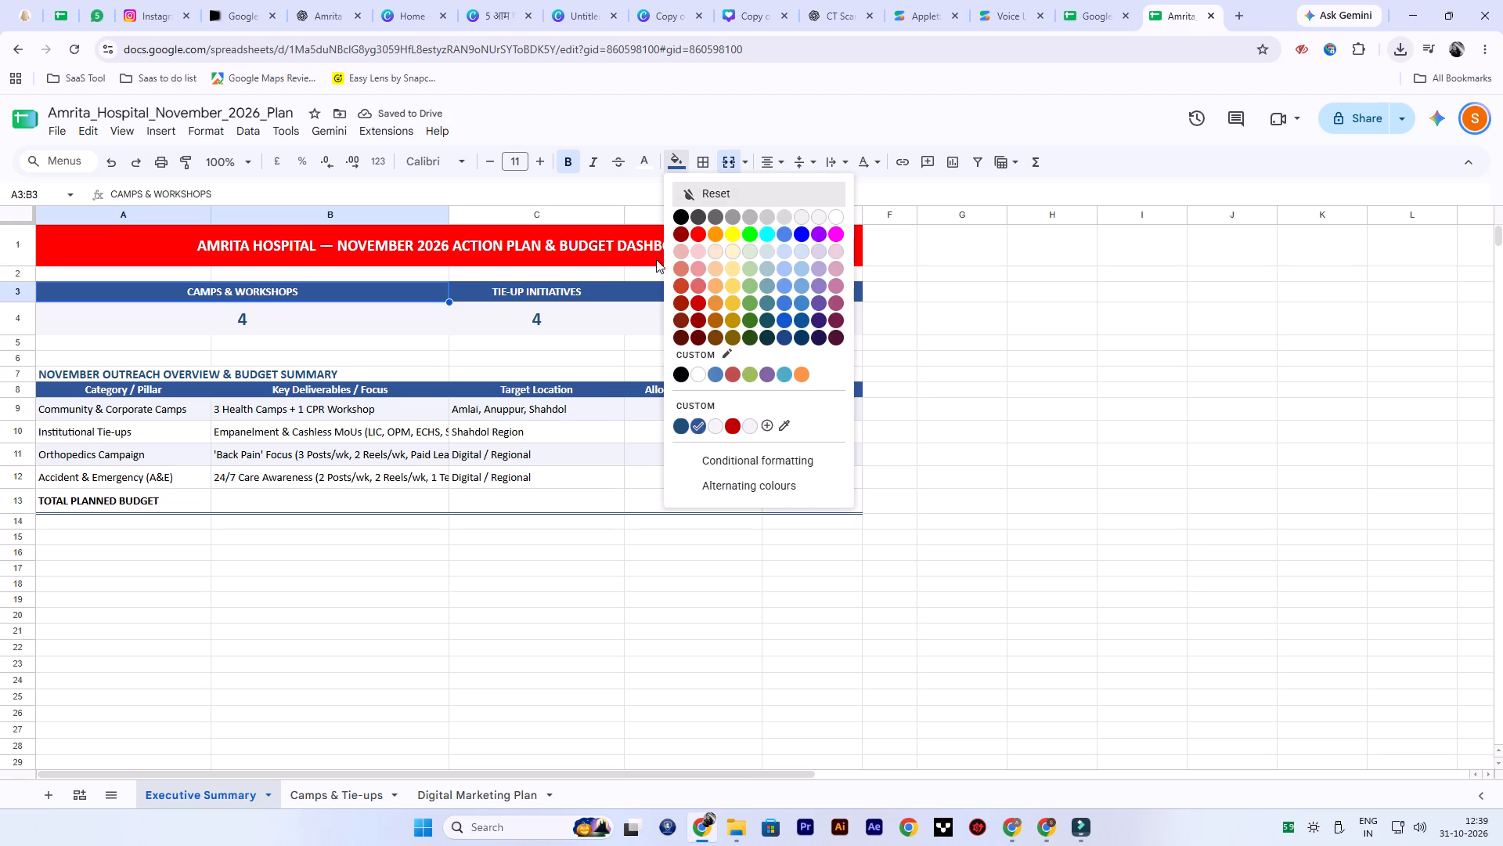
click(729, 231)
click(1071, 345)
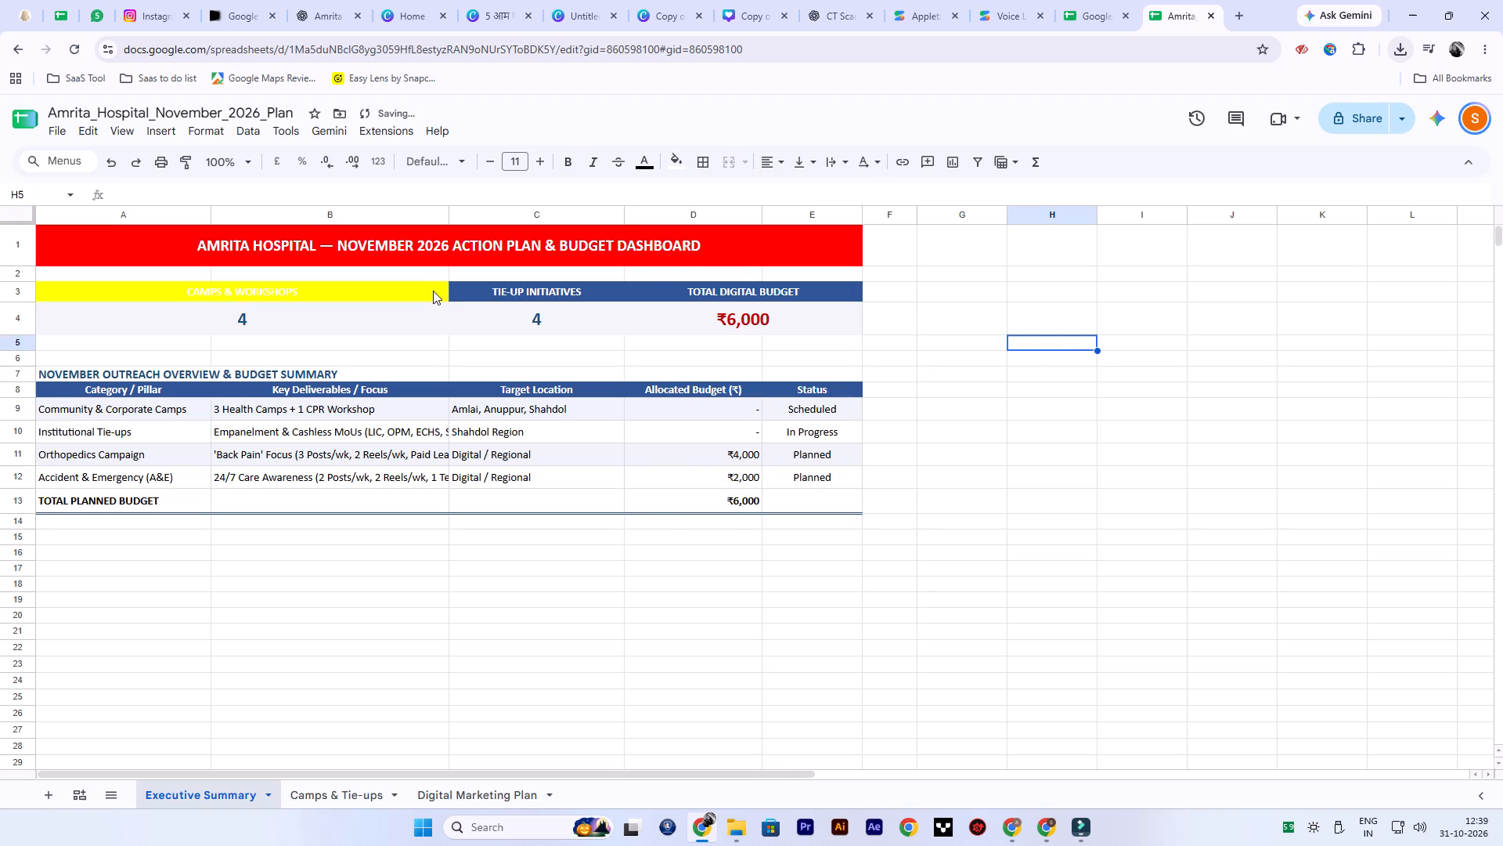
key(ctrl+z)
Format cells A3:G3, including the row 3 headers, with black text and a yellow fill.
click(409, 292)
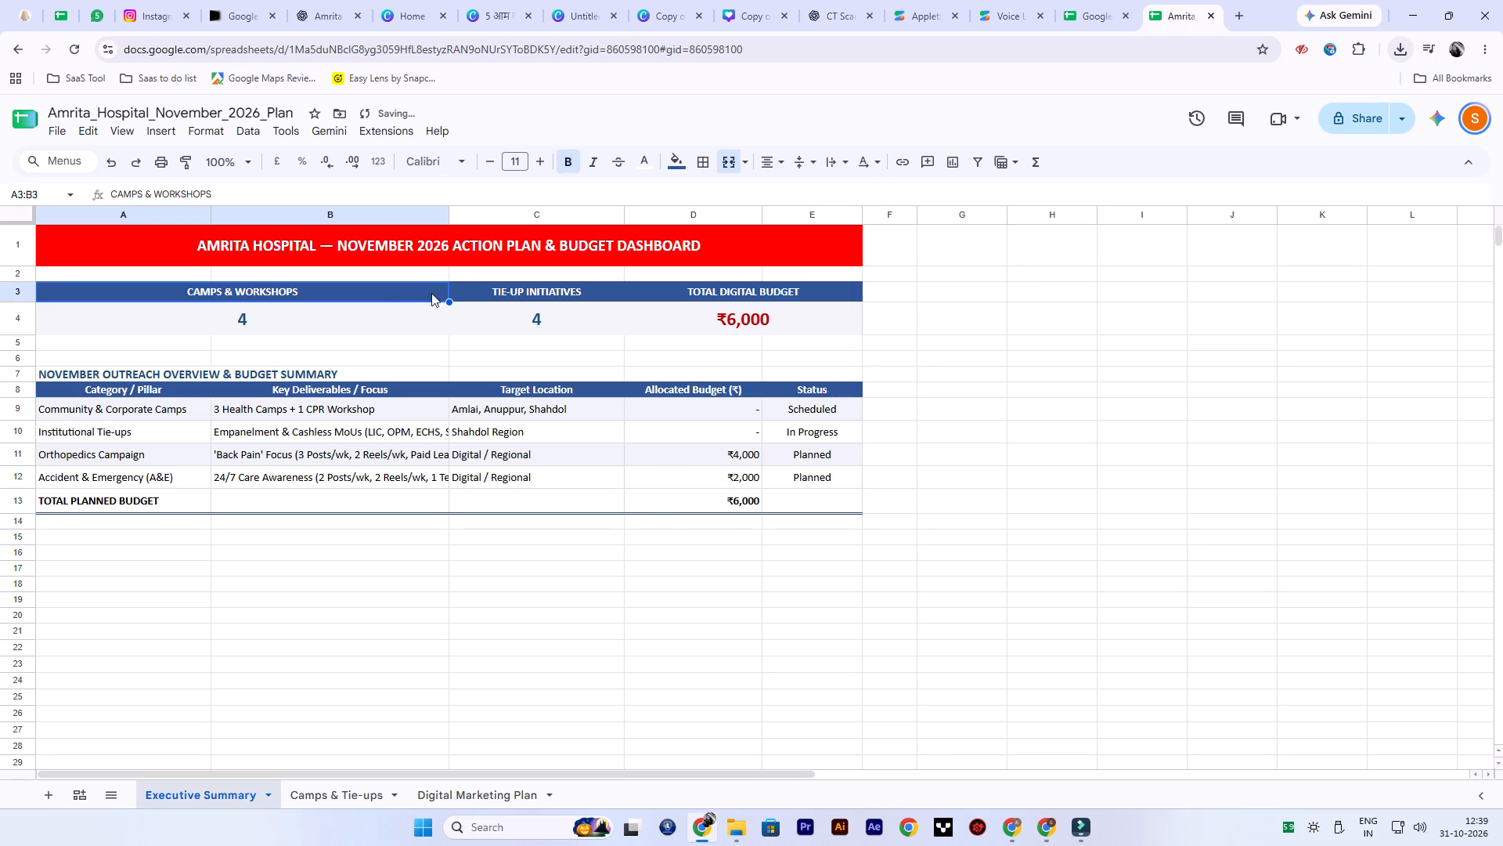
drag(397, 291, 798, 287)
drag(1075, 292, 1083, 291)
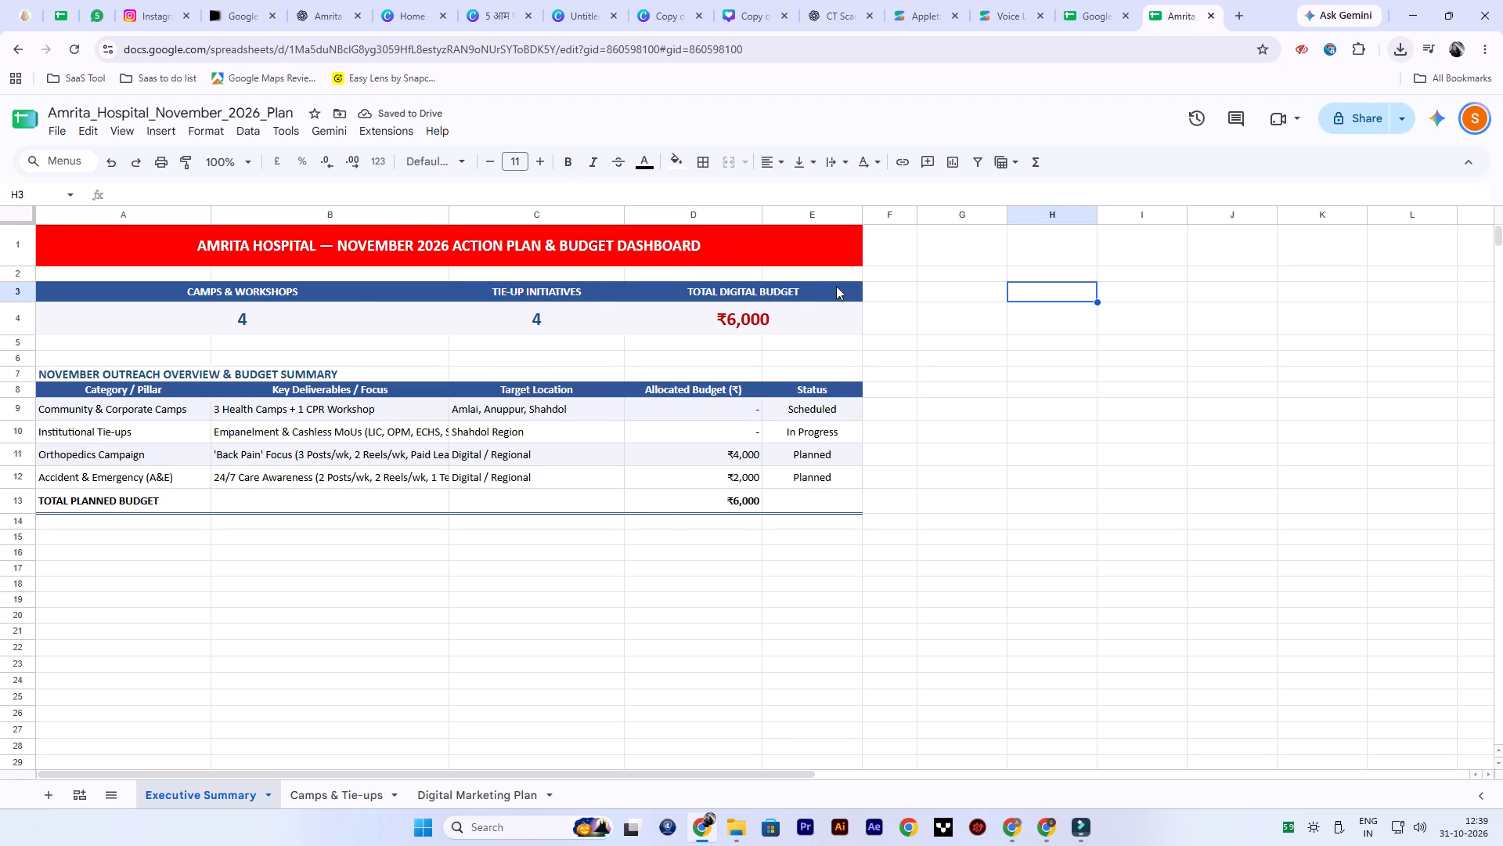
drag(932, 291, 182, 295)
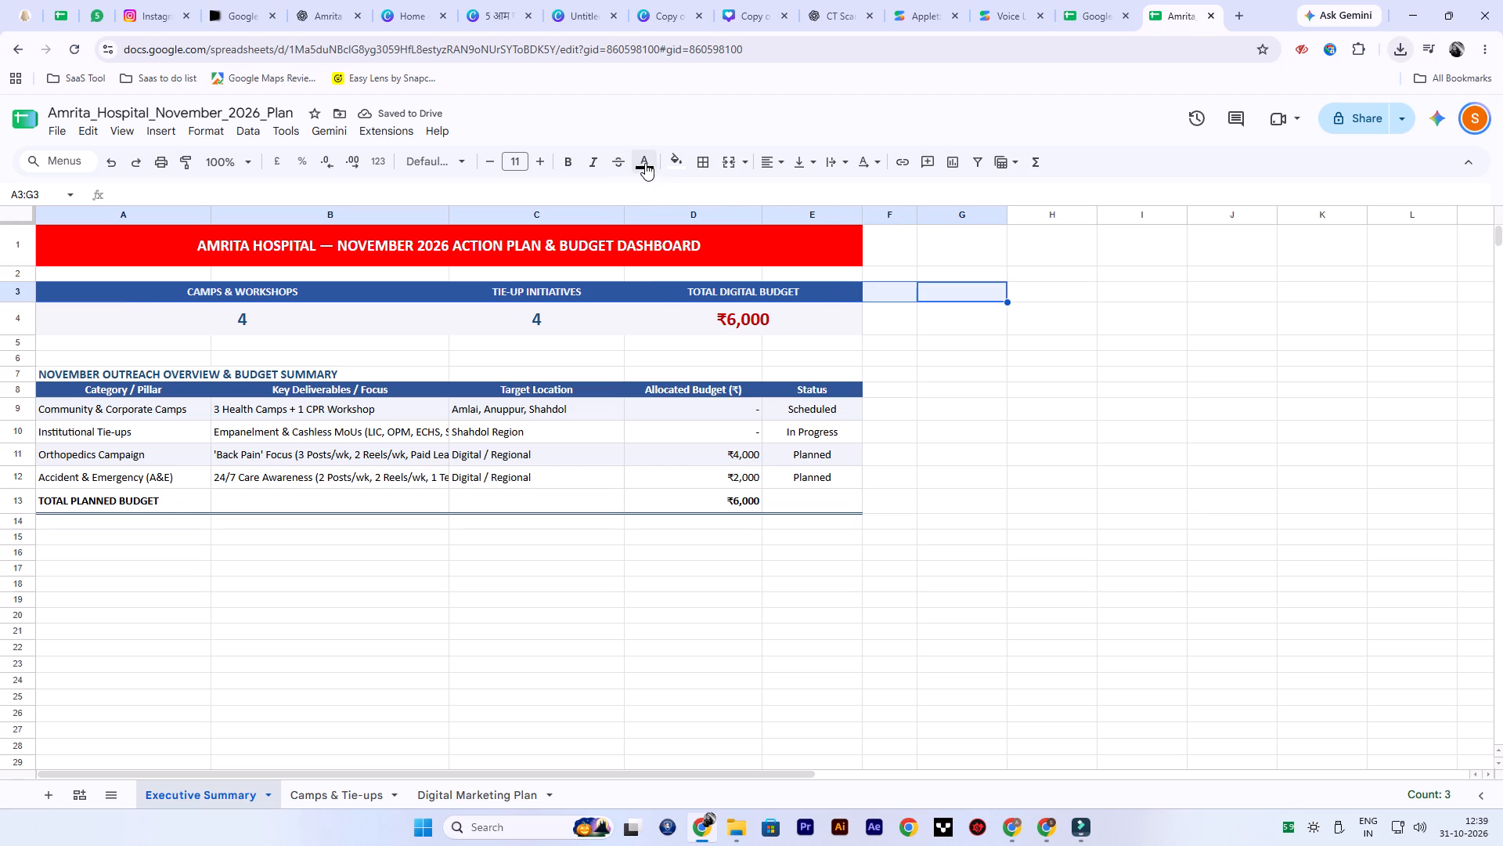
click(645, 163)
click(650, 215)
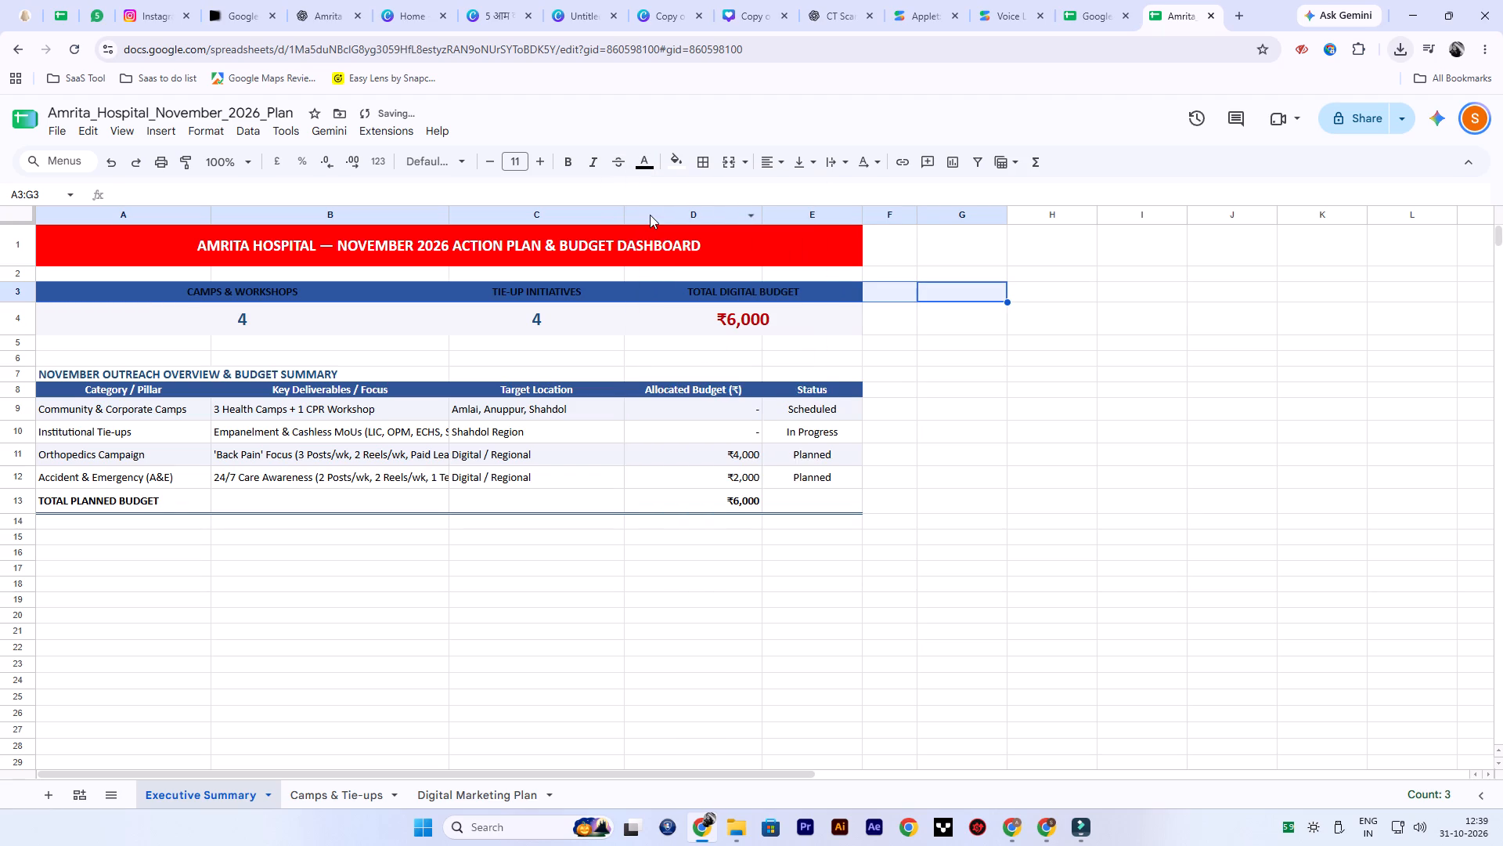
click(683, 160)
click(736, 233)
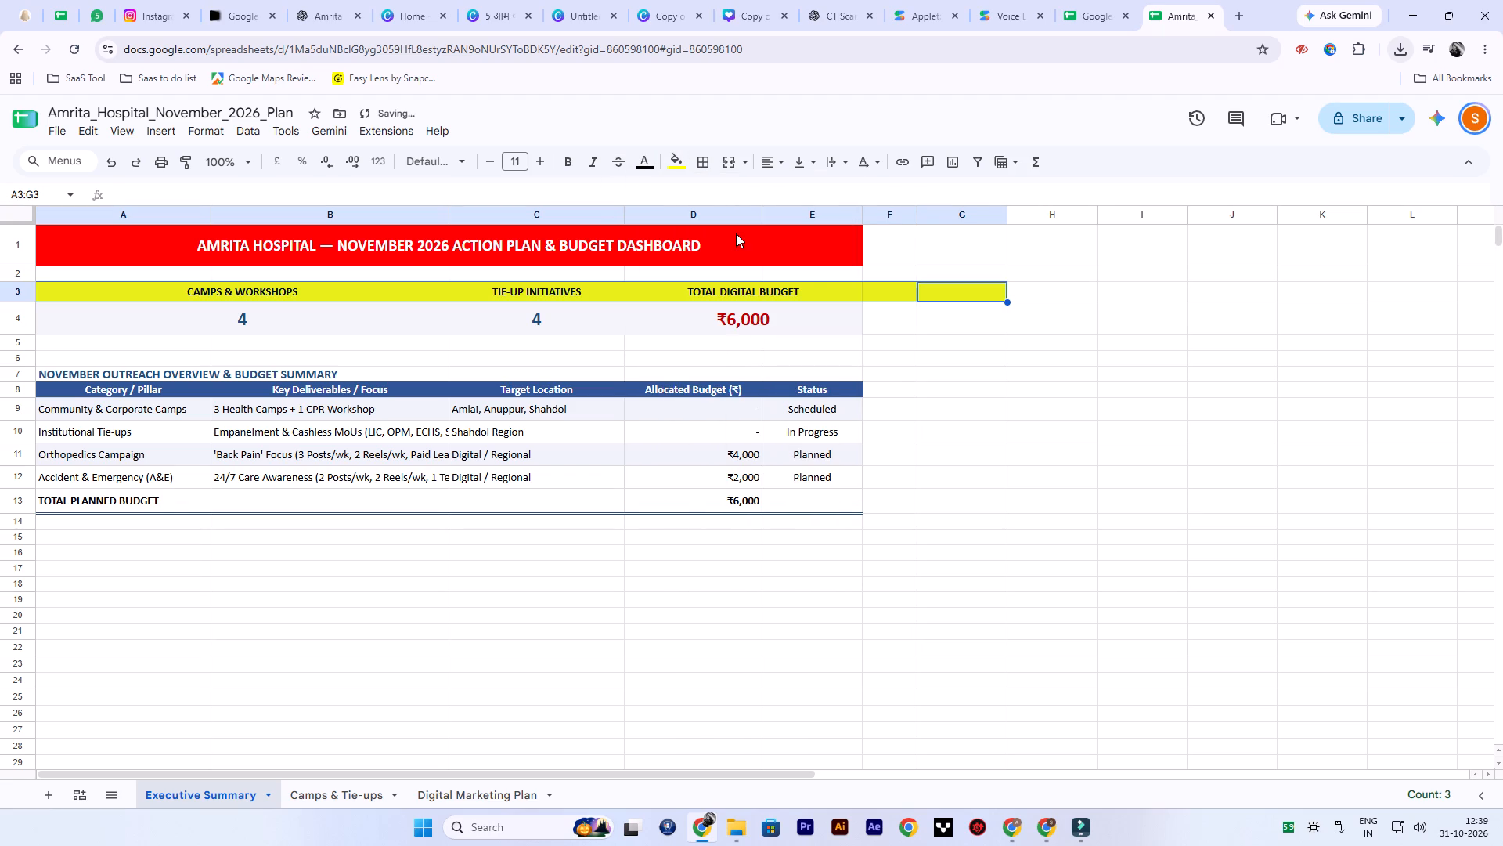
click(1046, 417)
Fill the empty cells F3:G3 beside the Total Digital Budget header with white.
drag(899, 288, 981, 294)
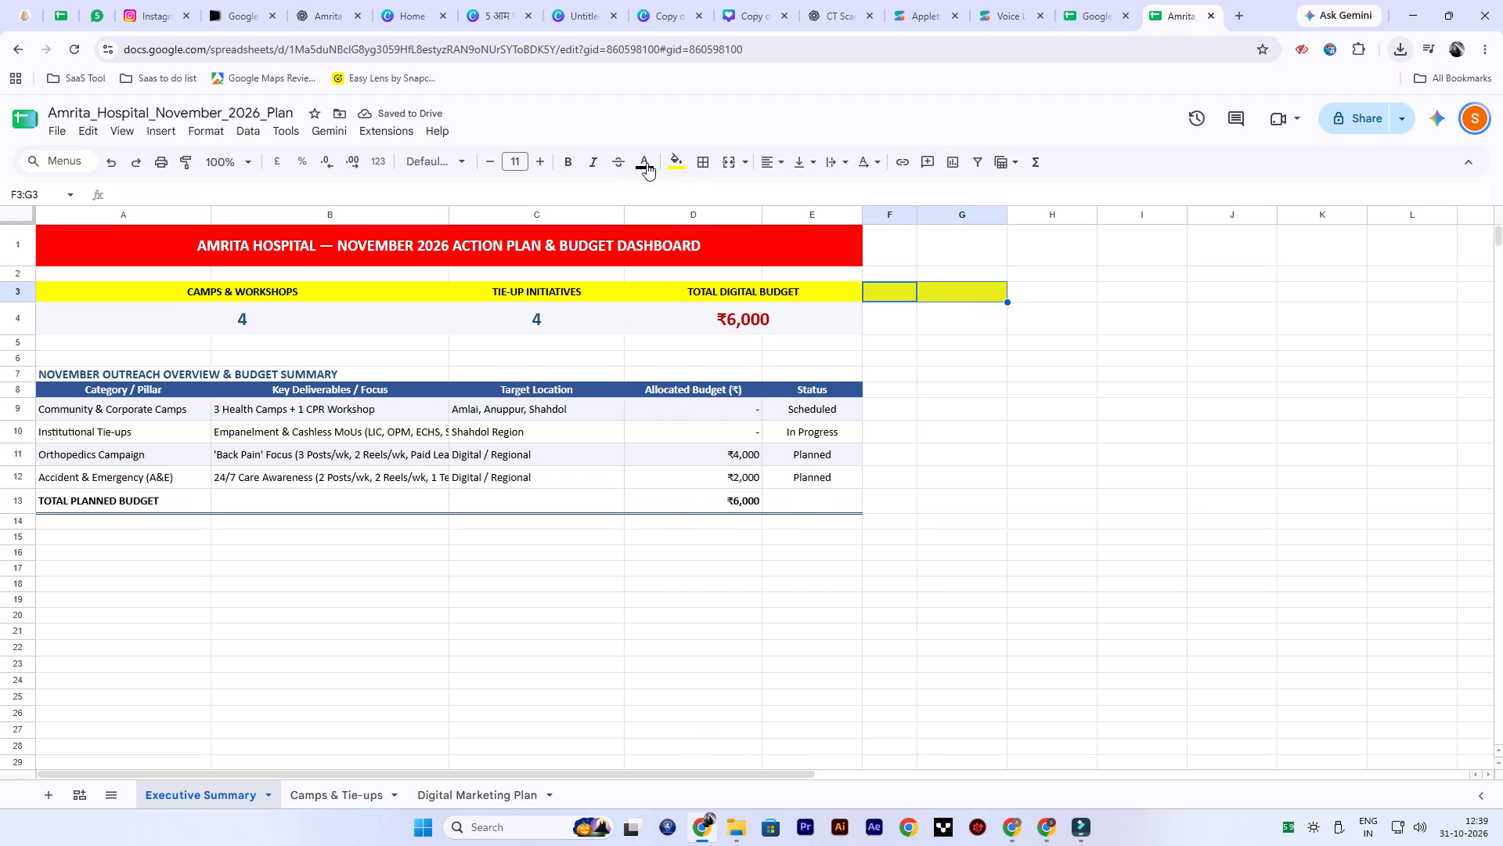
click(683, 161)
click(839, 219)
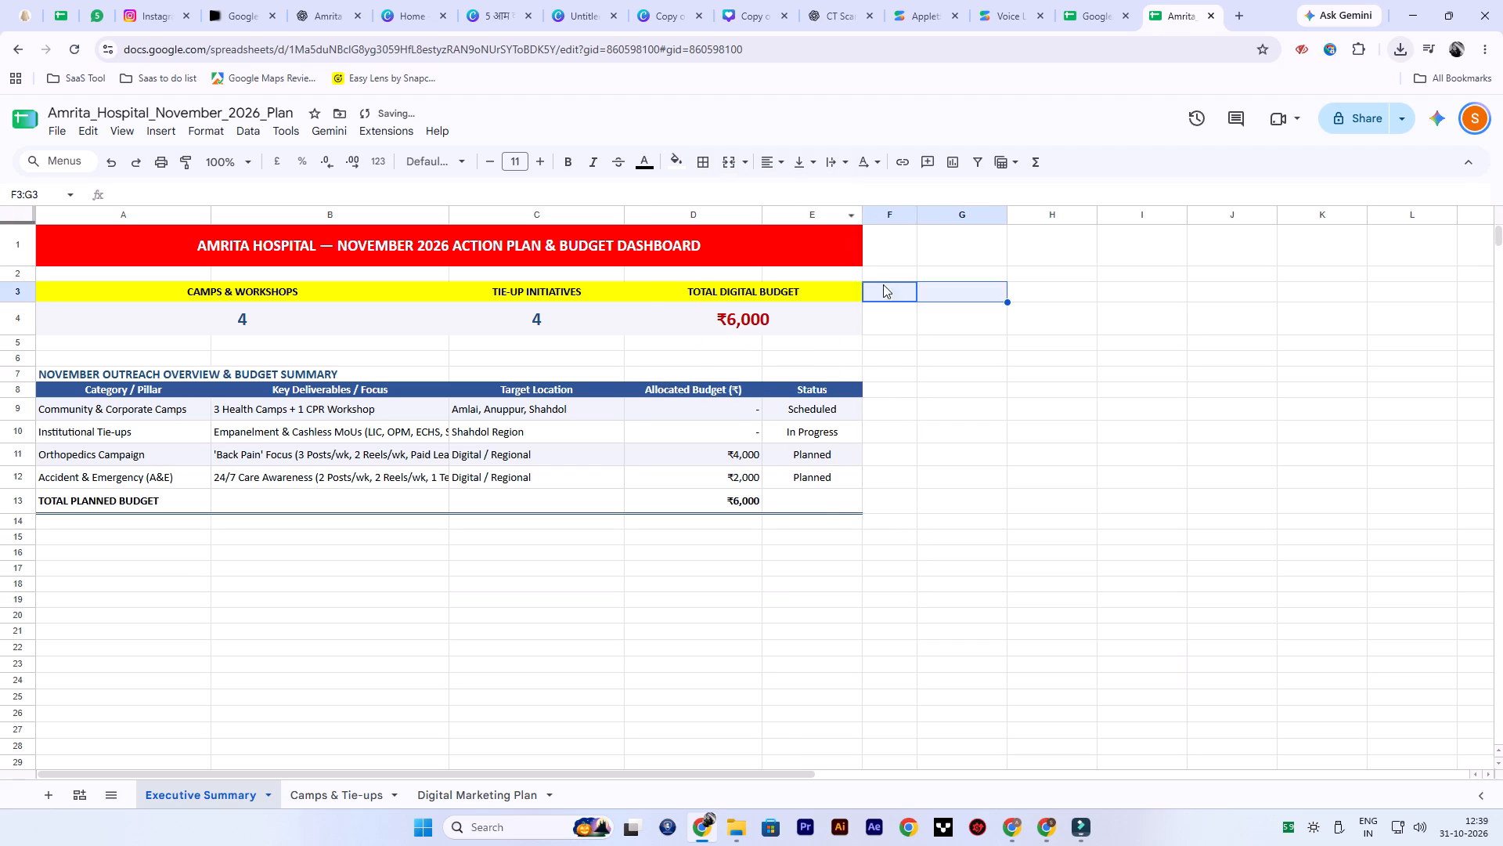
click(1020, 423)
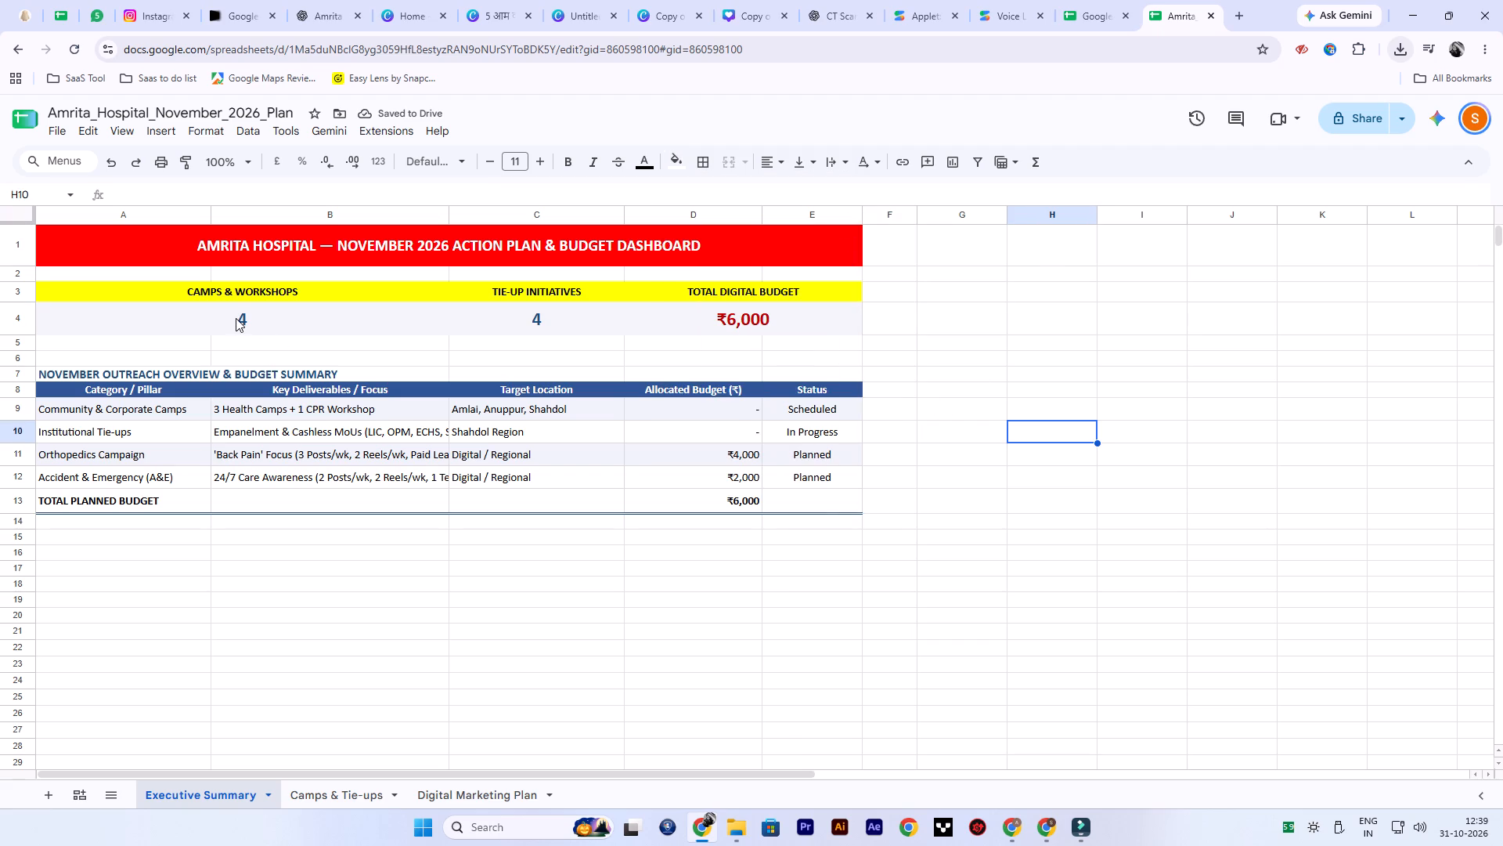
Set the text colour of the summary figures in A4:E4 to black.
drag(235, 317, 693, 331)
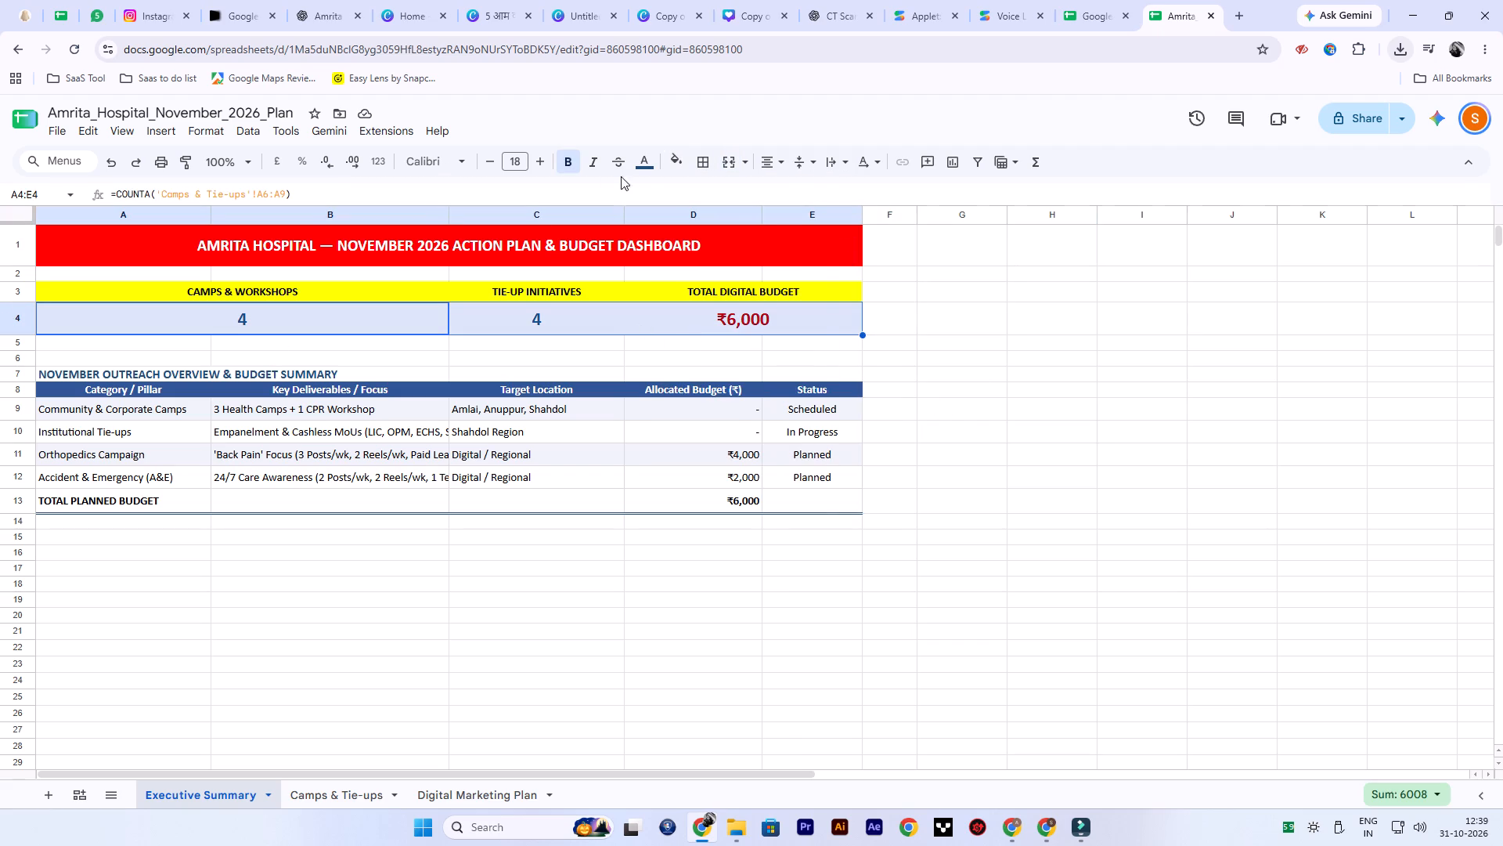
click(641, 167)
click(653, 216)
click(1062, 383)
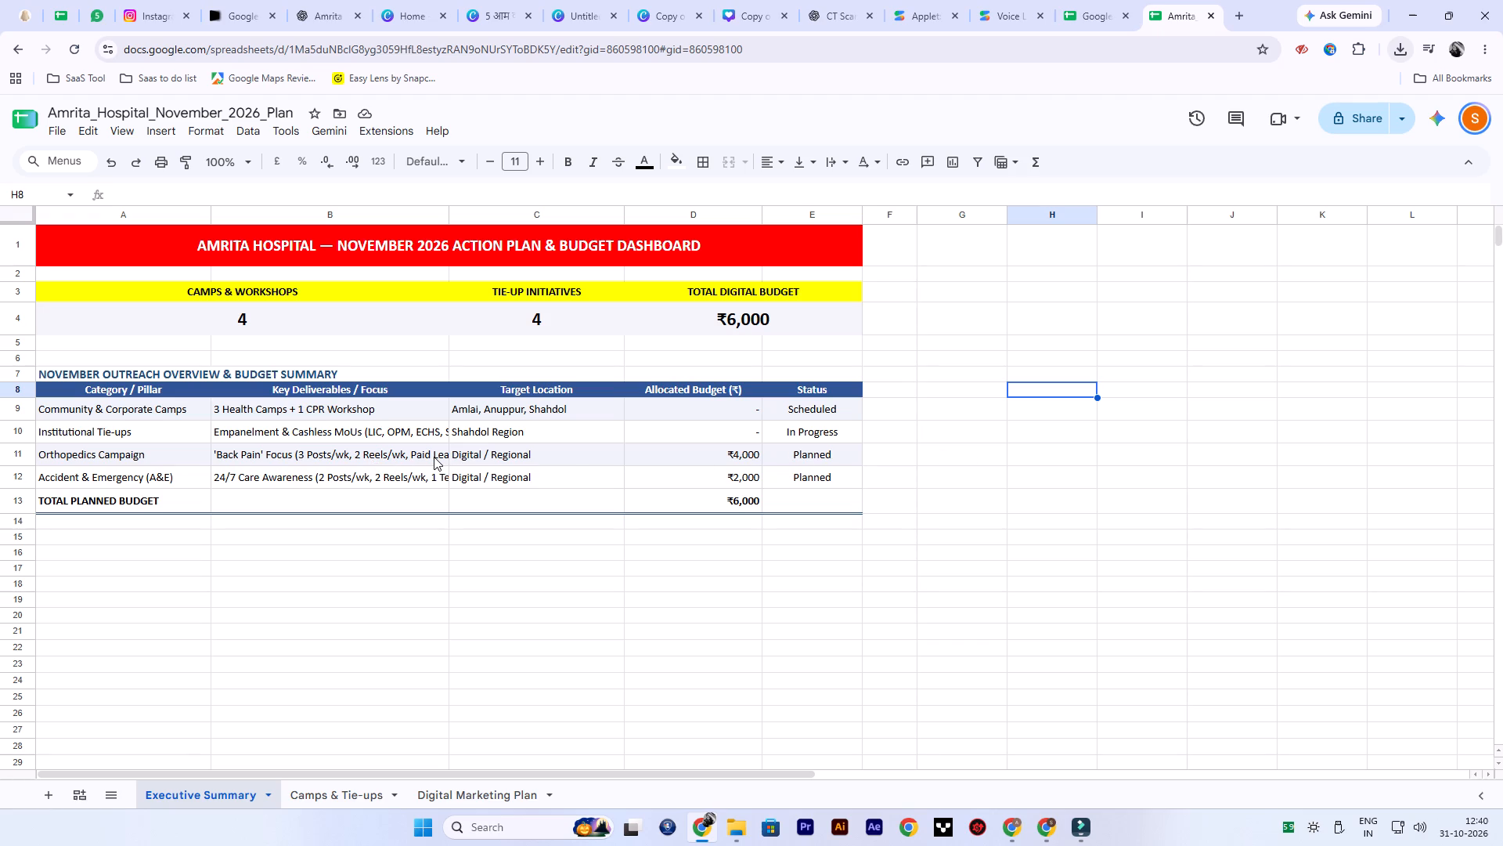
Auto-fit the width of column B to its longest Key Deliverables / Focus entry.
click(449, 207)
double_click(448, 214)
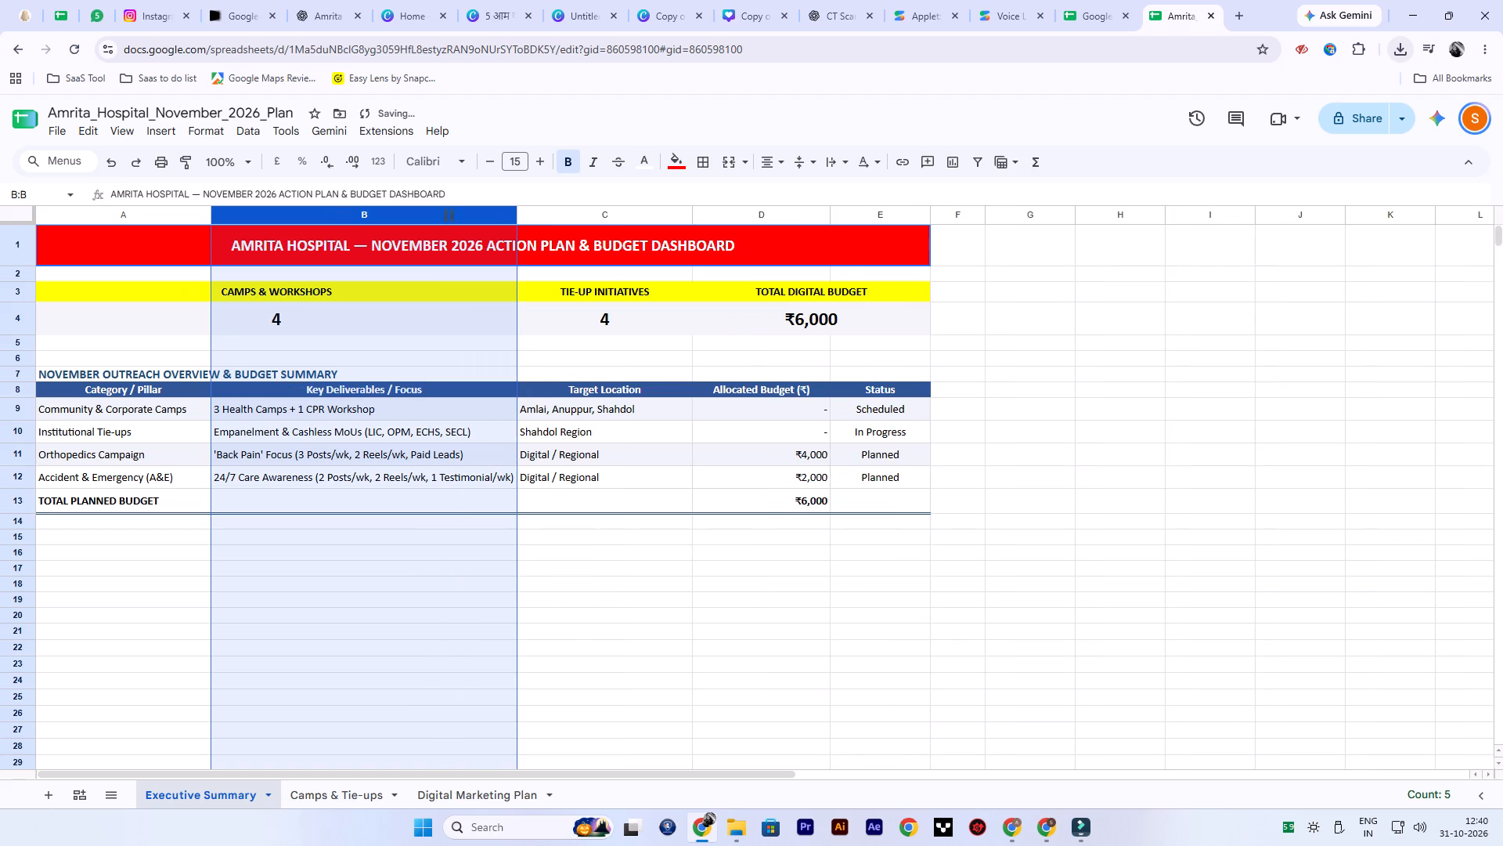
click(652, 597)
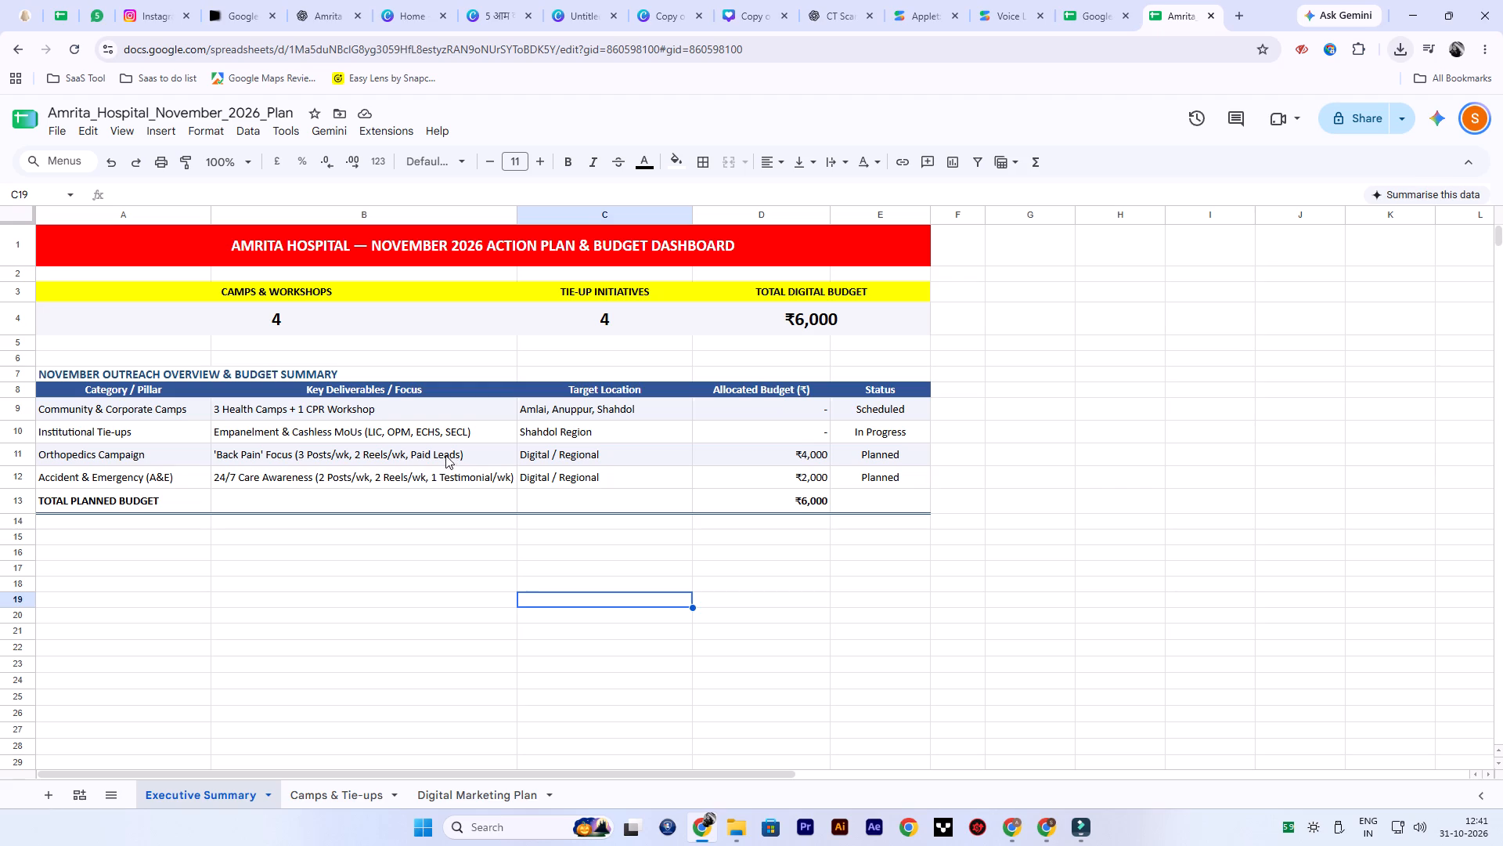
Insert 1 before "Paid Leads" in the Orthopedics Campaign's Key Deliverables cell, replacing the space after the comma.
double_click(411, 454)
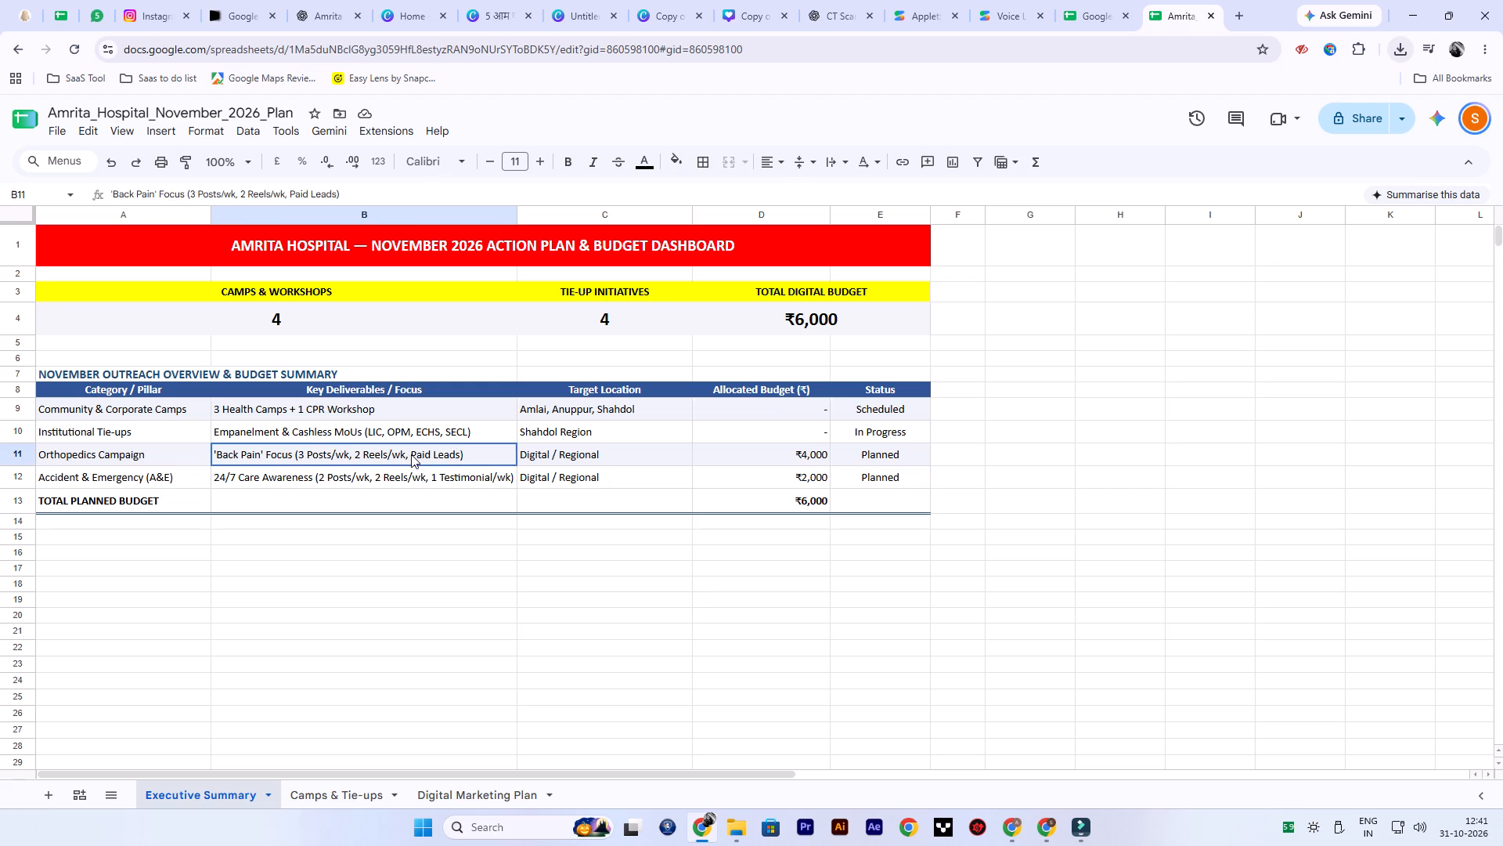
click(412, 450)
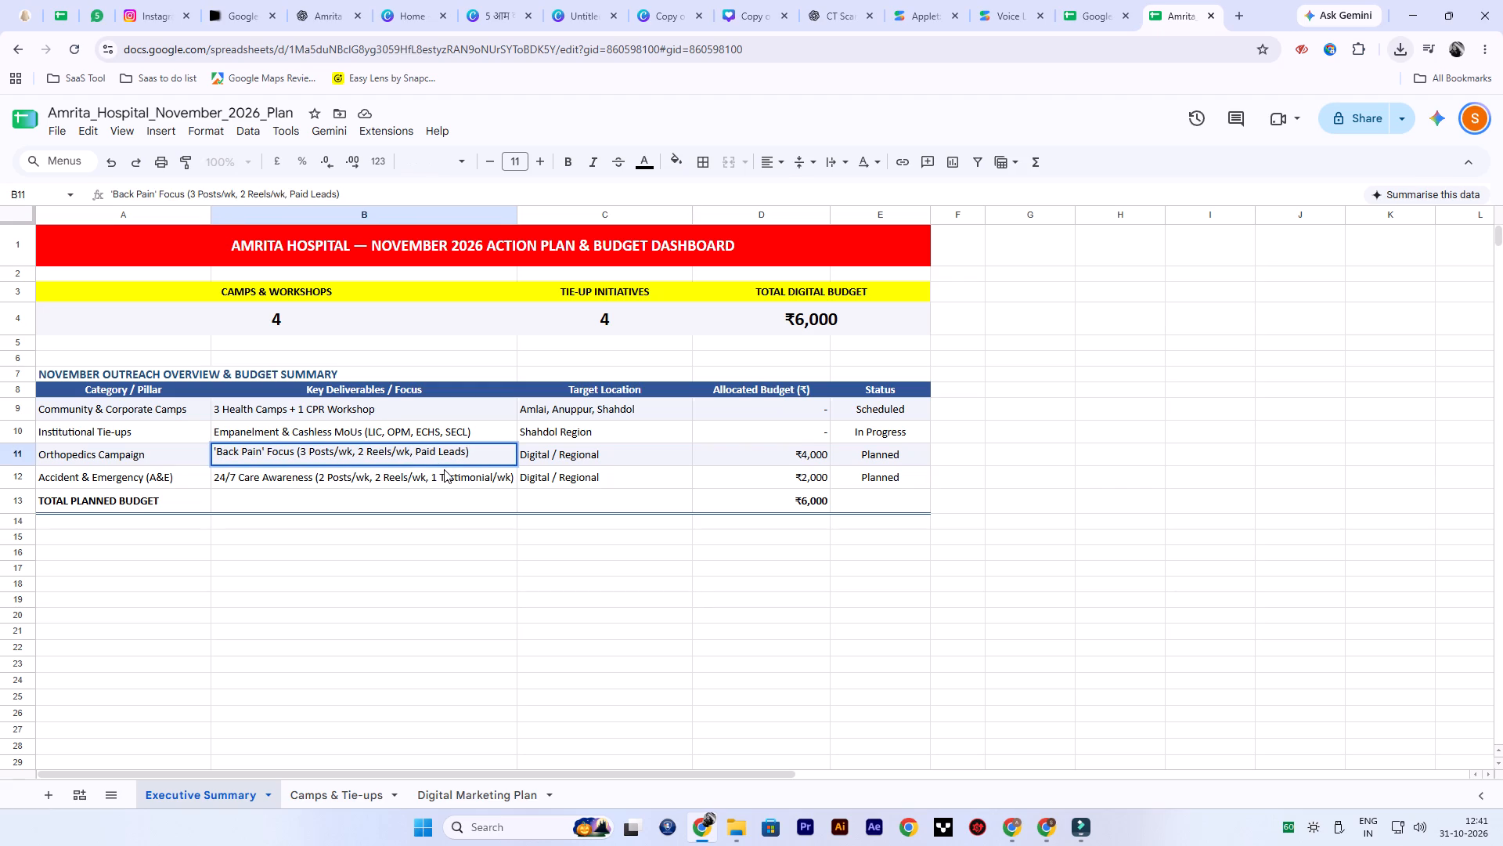
key(1)
click(350, 575)
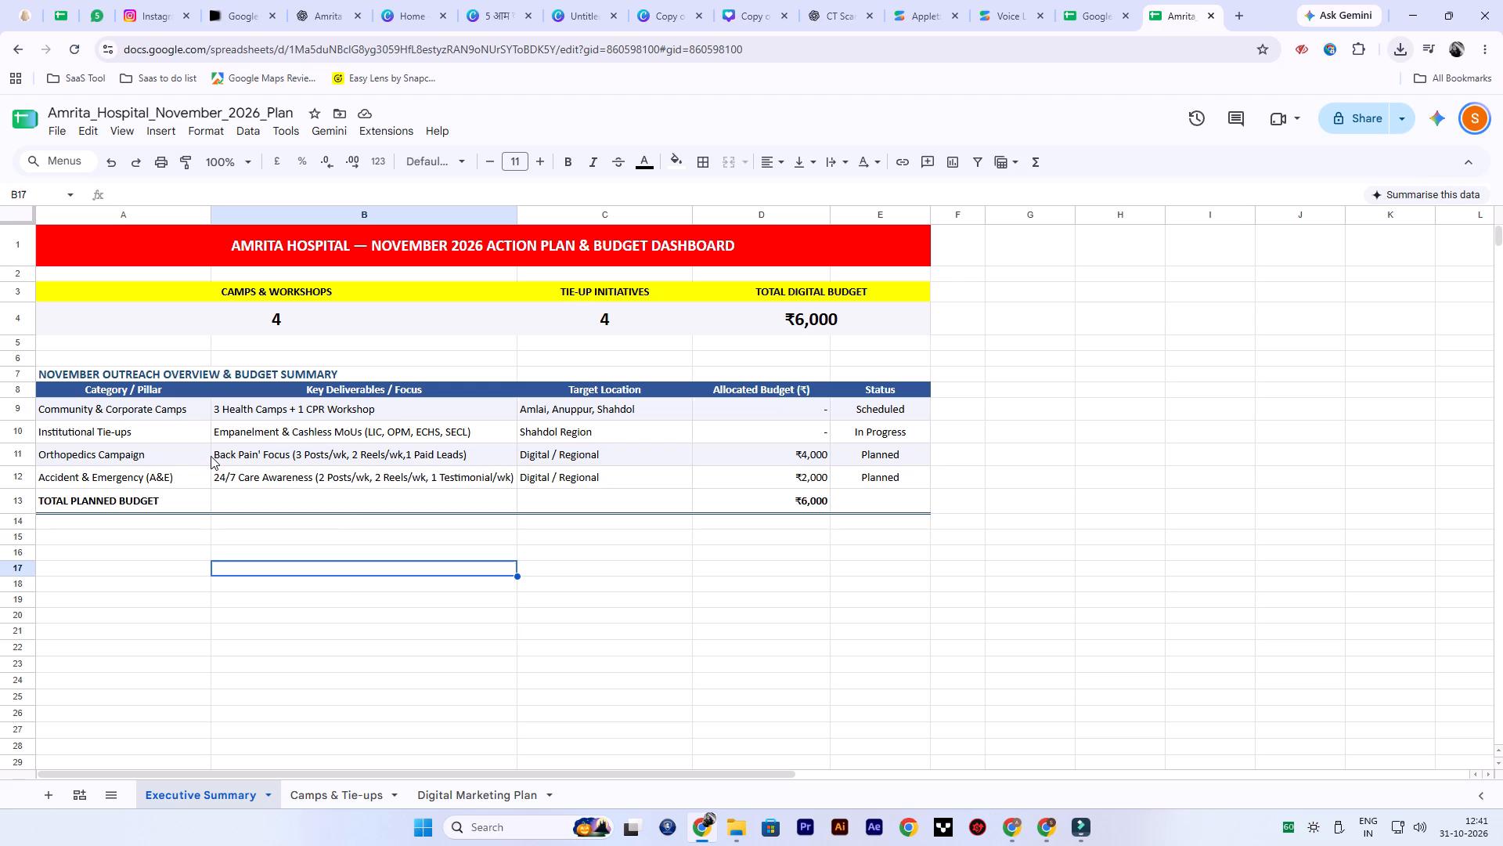
Extend the Orthopedics Campaign label in A11 to read "Orthopedics Campaign For First Week".
double_click(168, 450)
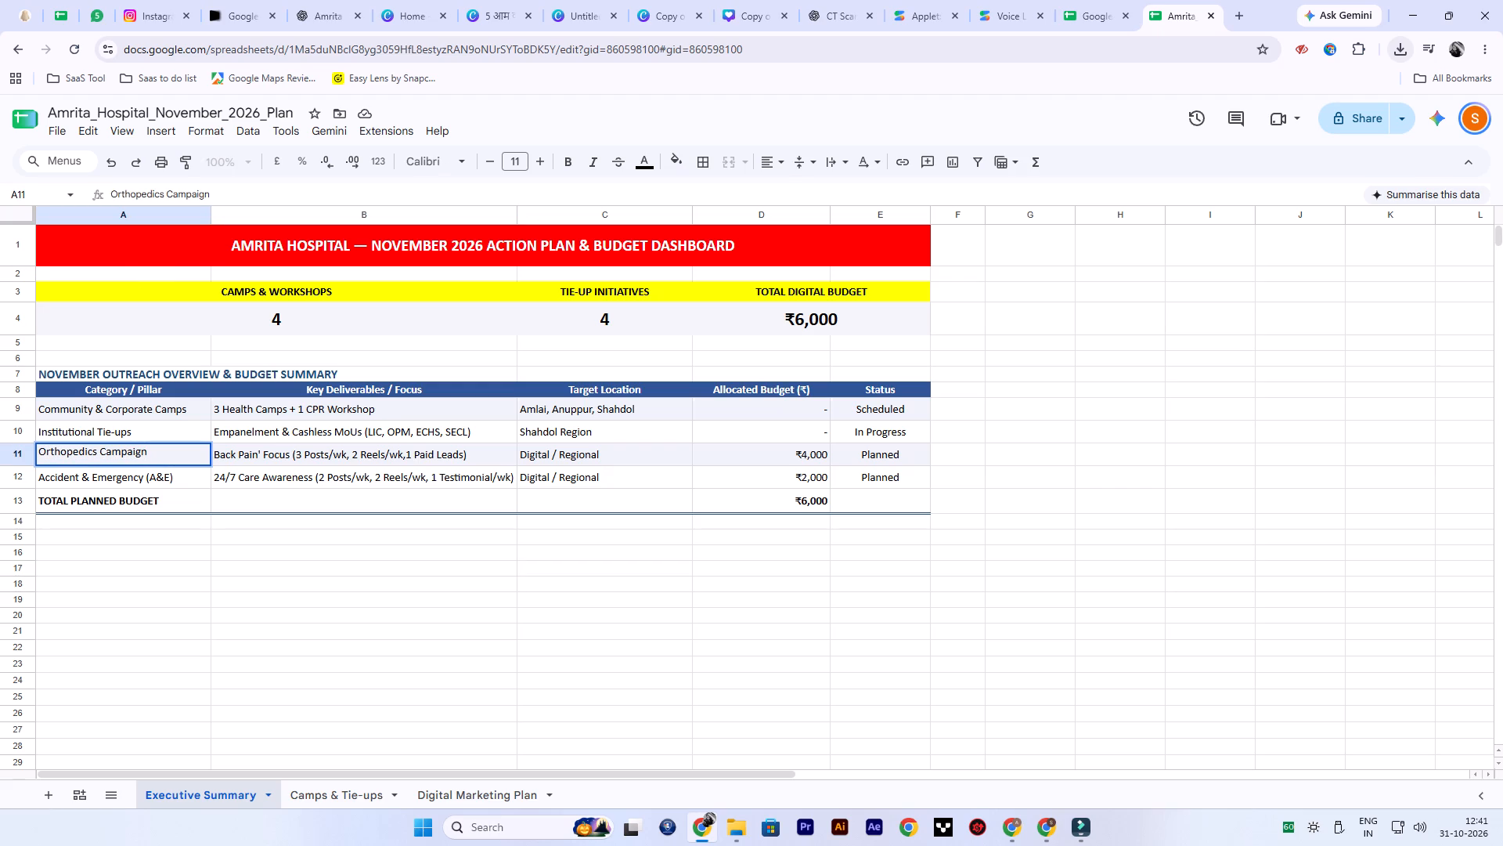
key(space)
text(For Foirs)
key(ctrl+BackSpace)
text(First Wree)
key(BackSpace)
key(BackSpace)
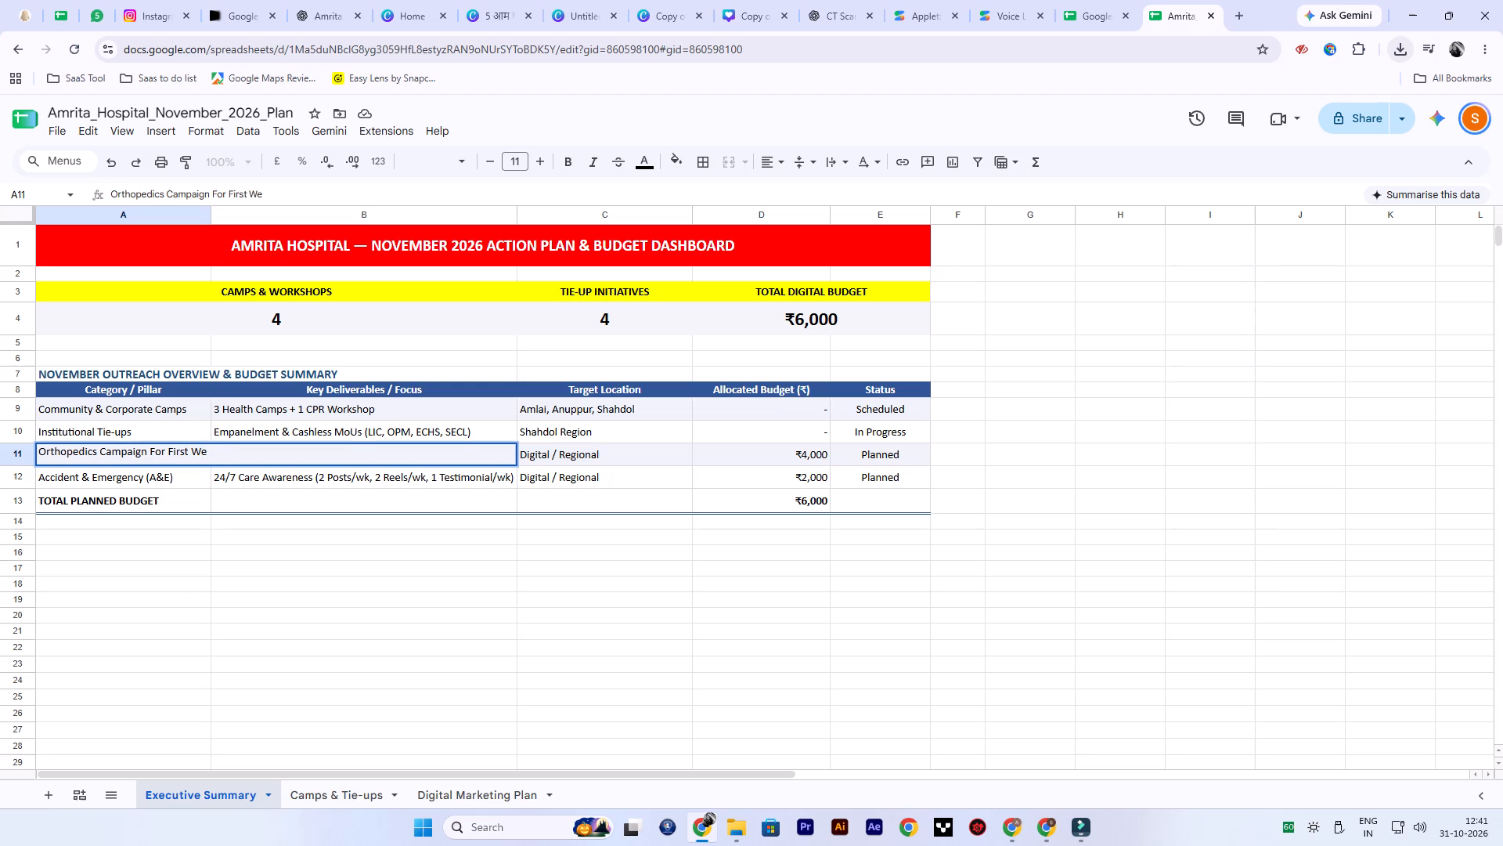
text(ee)
key(BackSpace)
text(k)
key(space)
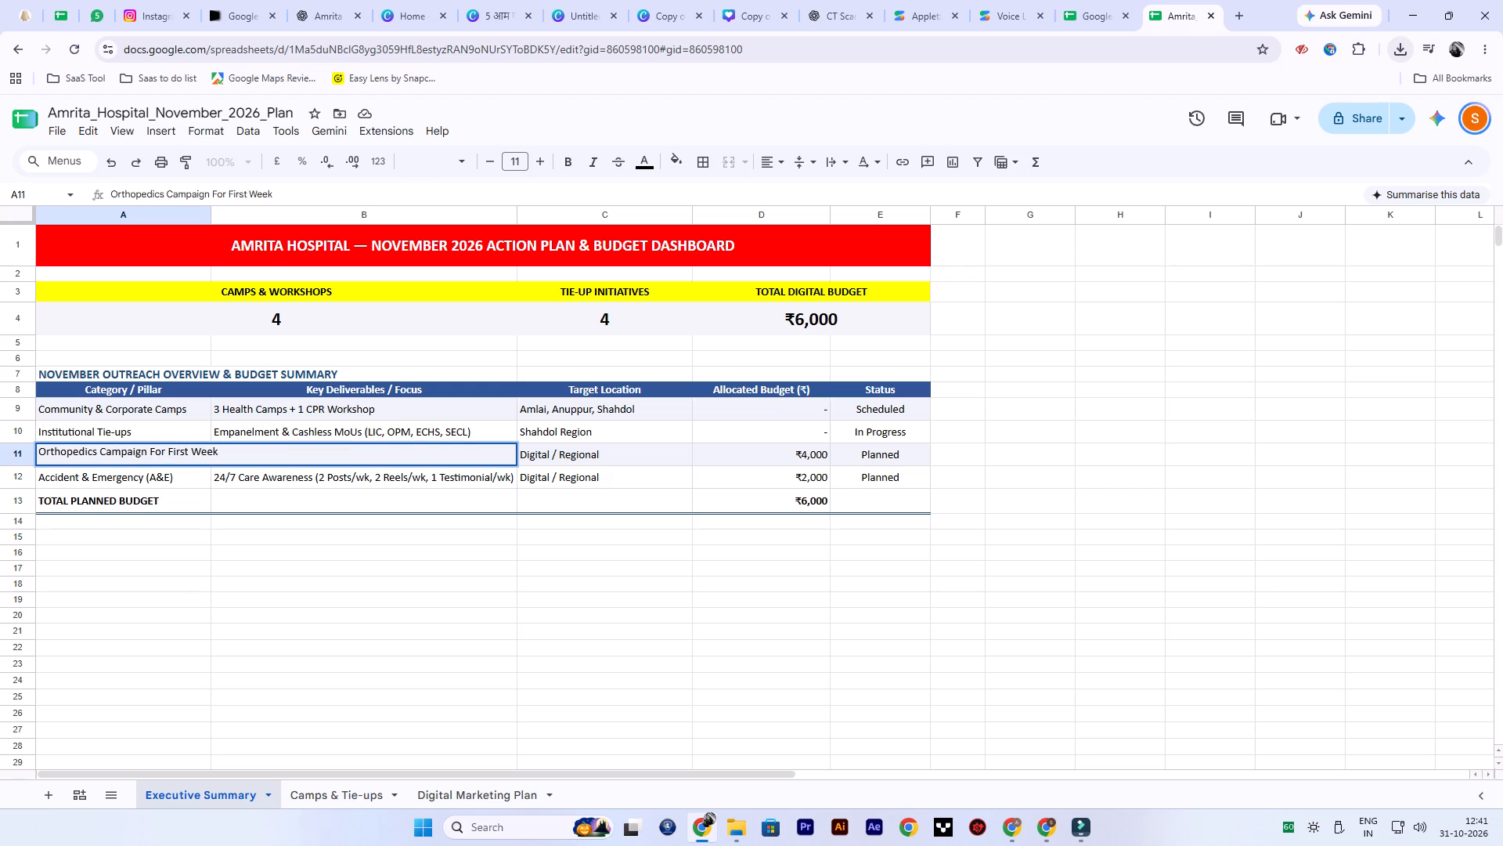
key(BackSpace)
click(167, 448)
key(shift+Return)
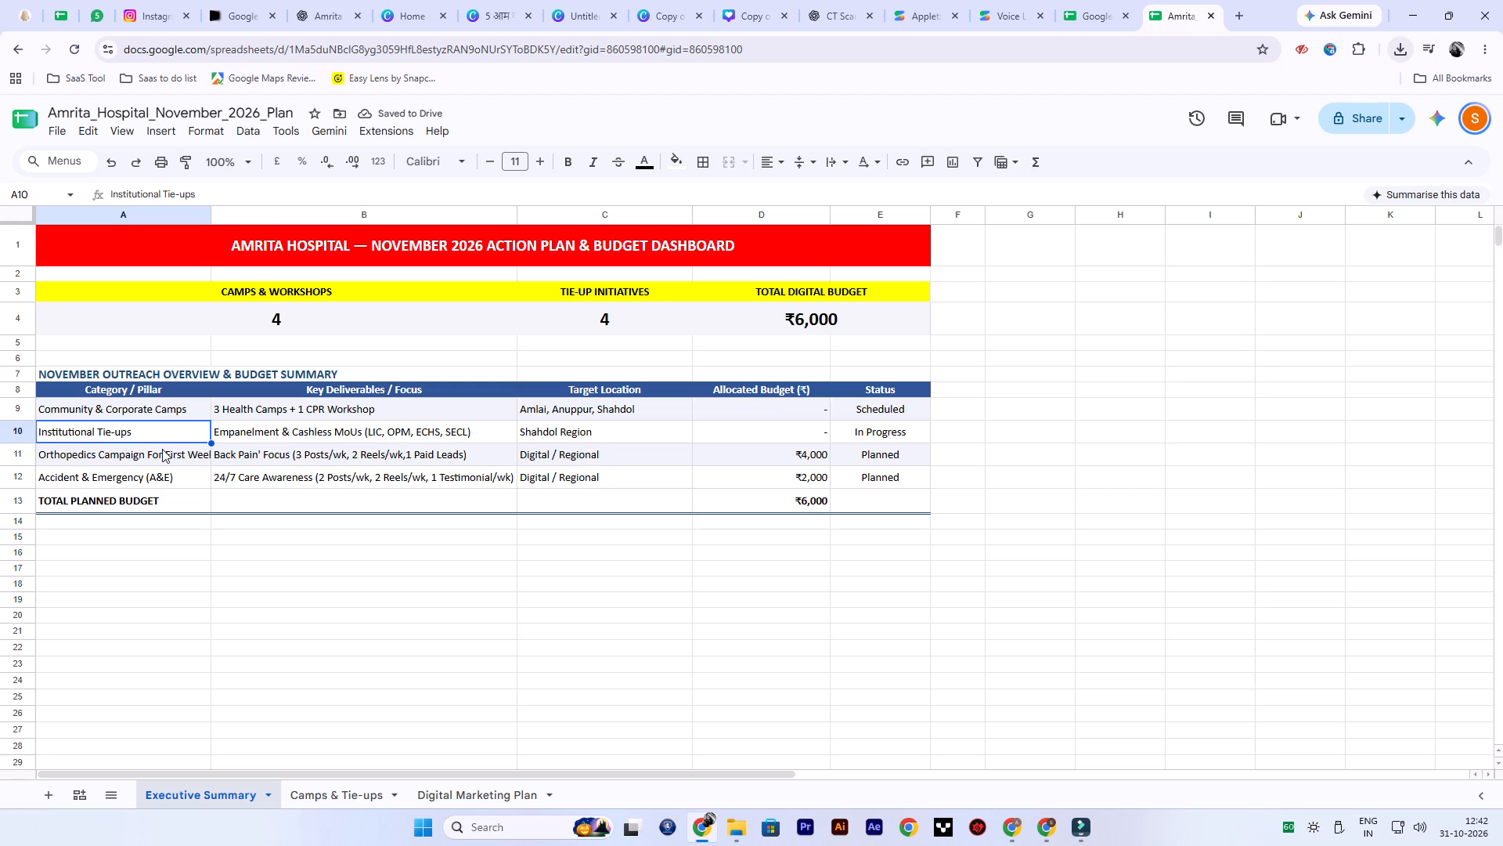
Put "First Week" on a second line within cell A11 and heighten row 11 to fit both lines.
click(162, 449)
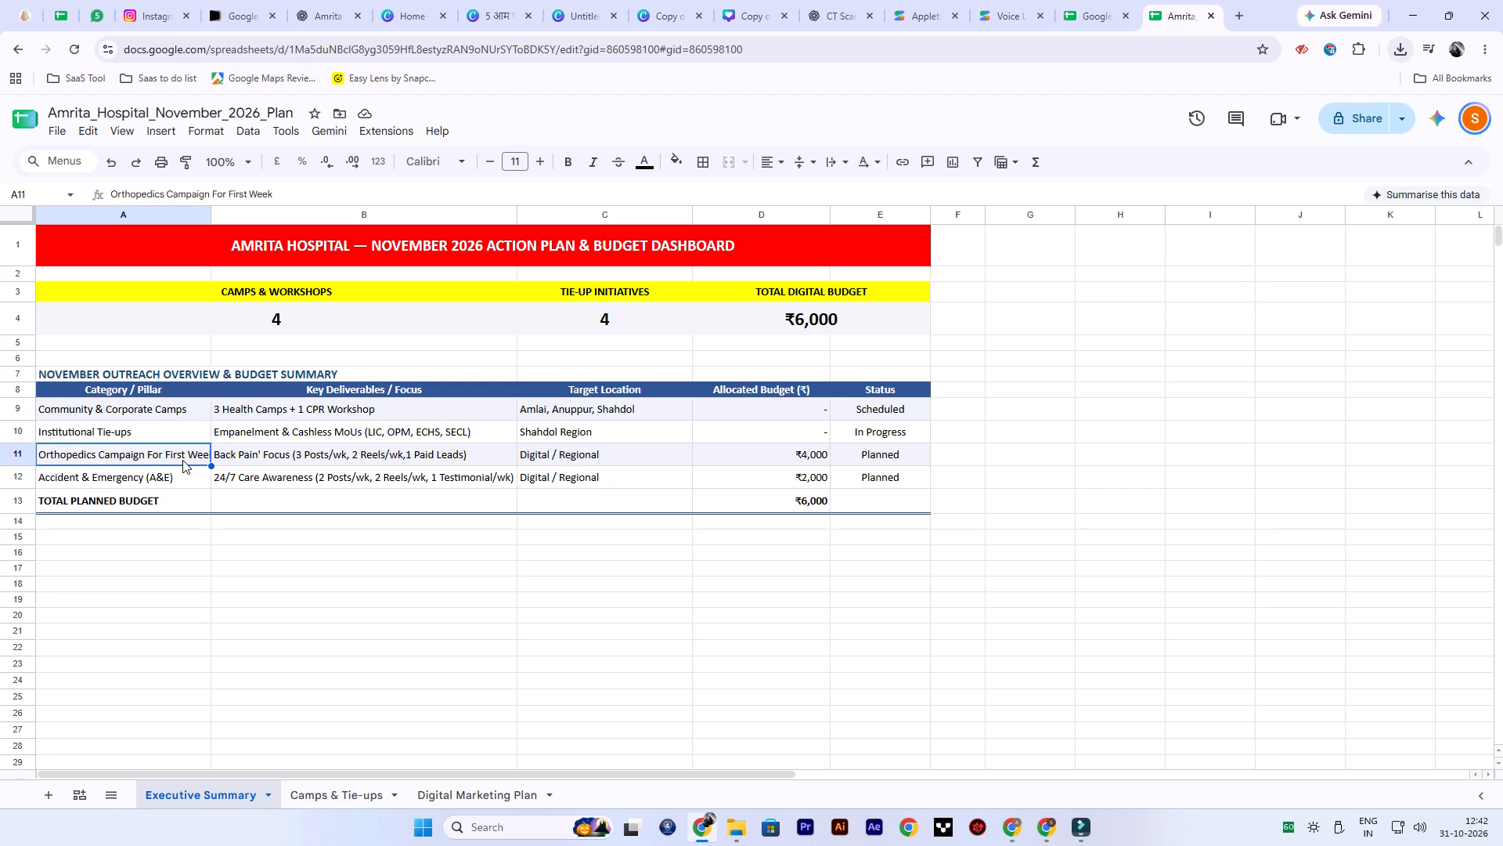
double_click(182, 459)
key(ctrl+Left)
key(ctrl+Left)
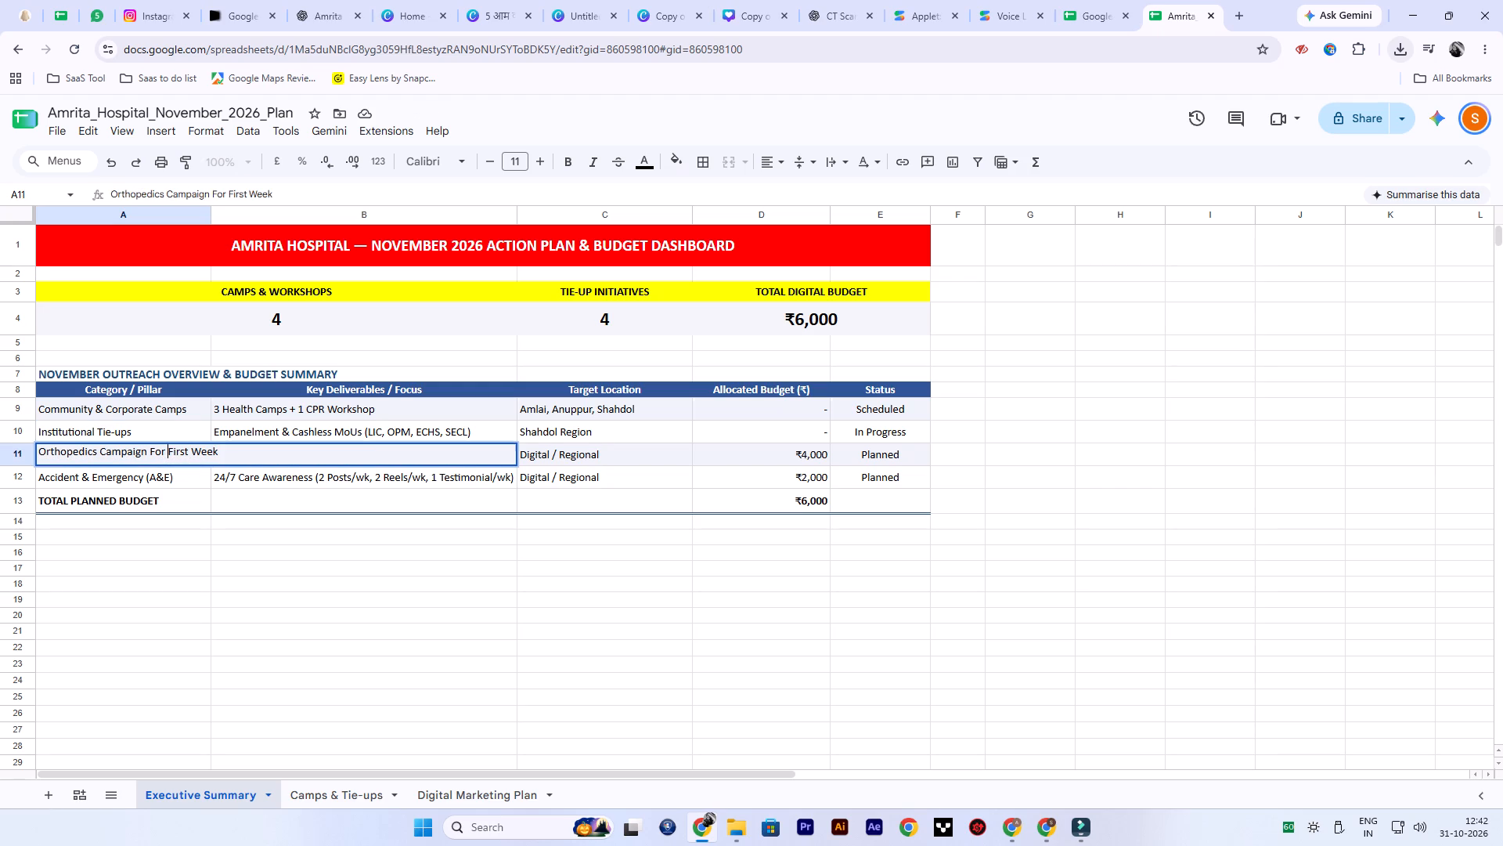
key(ctrl+Return)
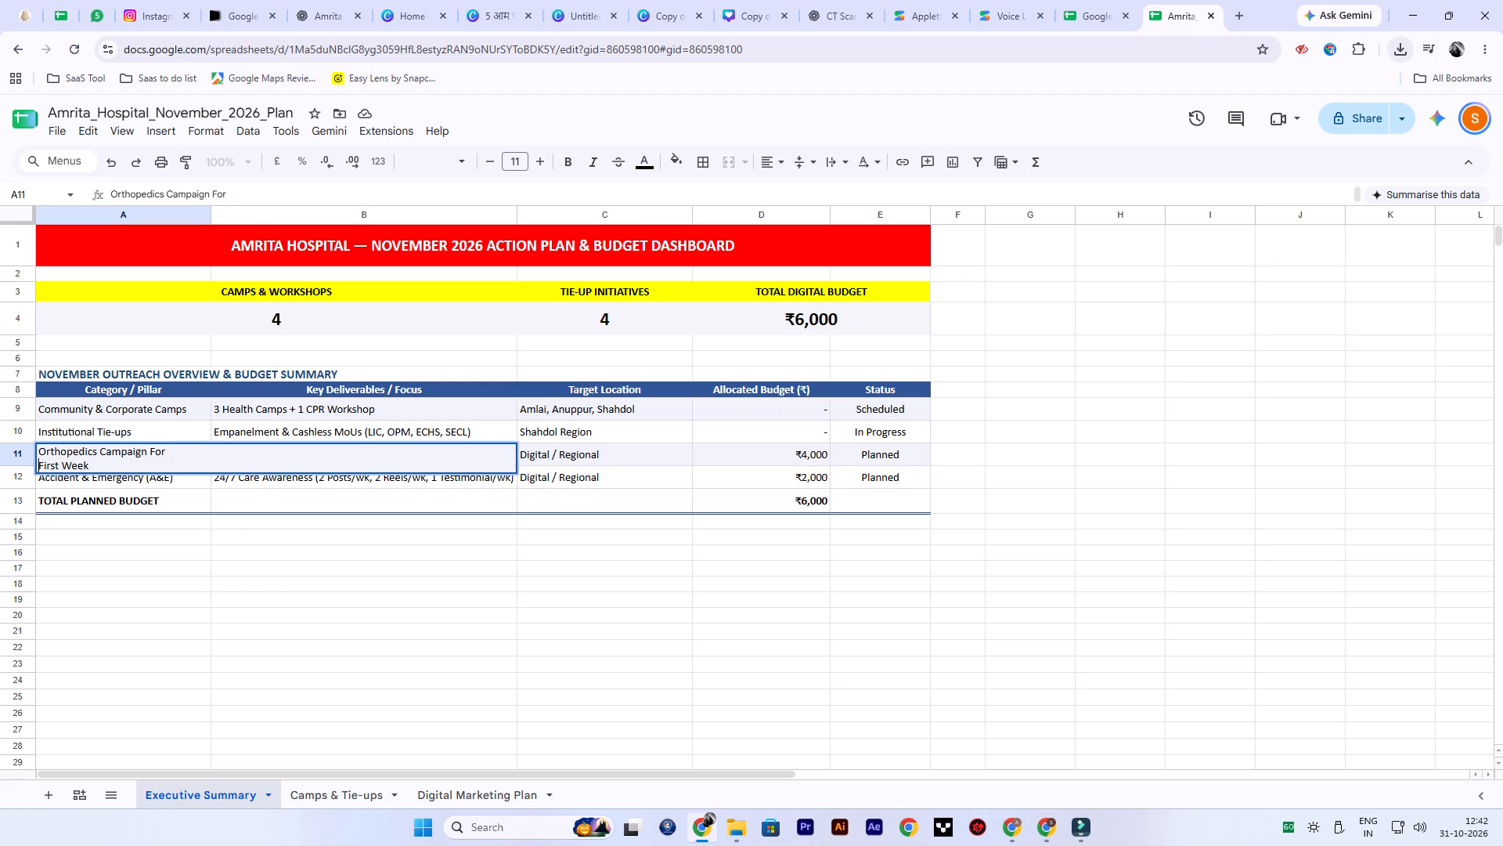
click(378, 649)
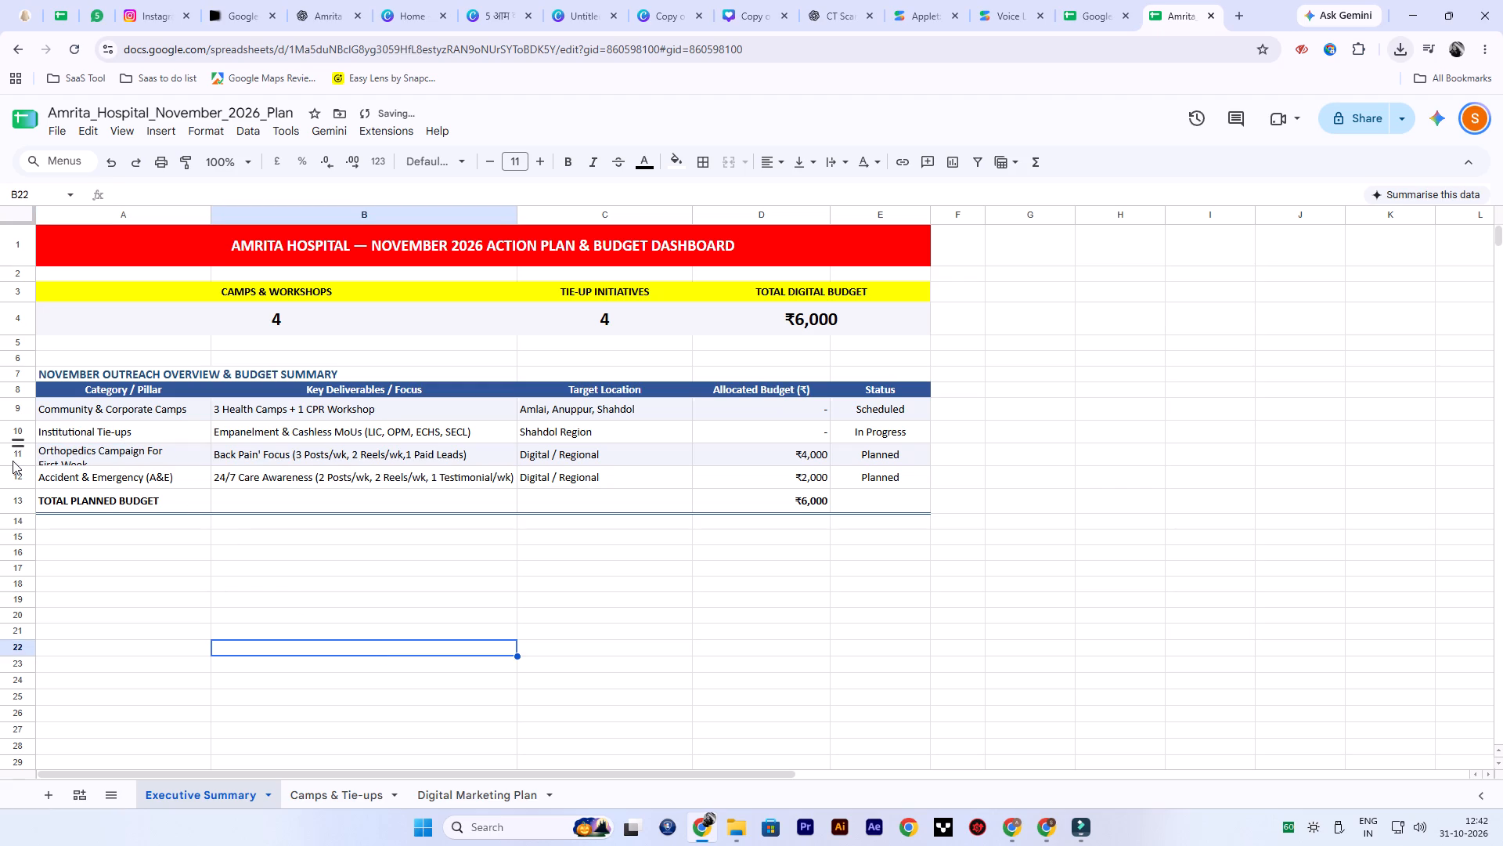
drag(18, 466, 20, 484)
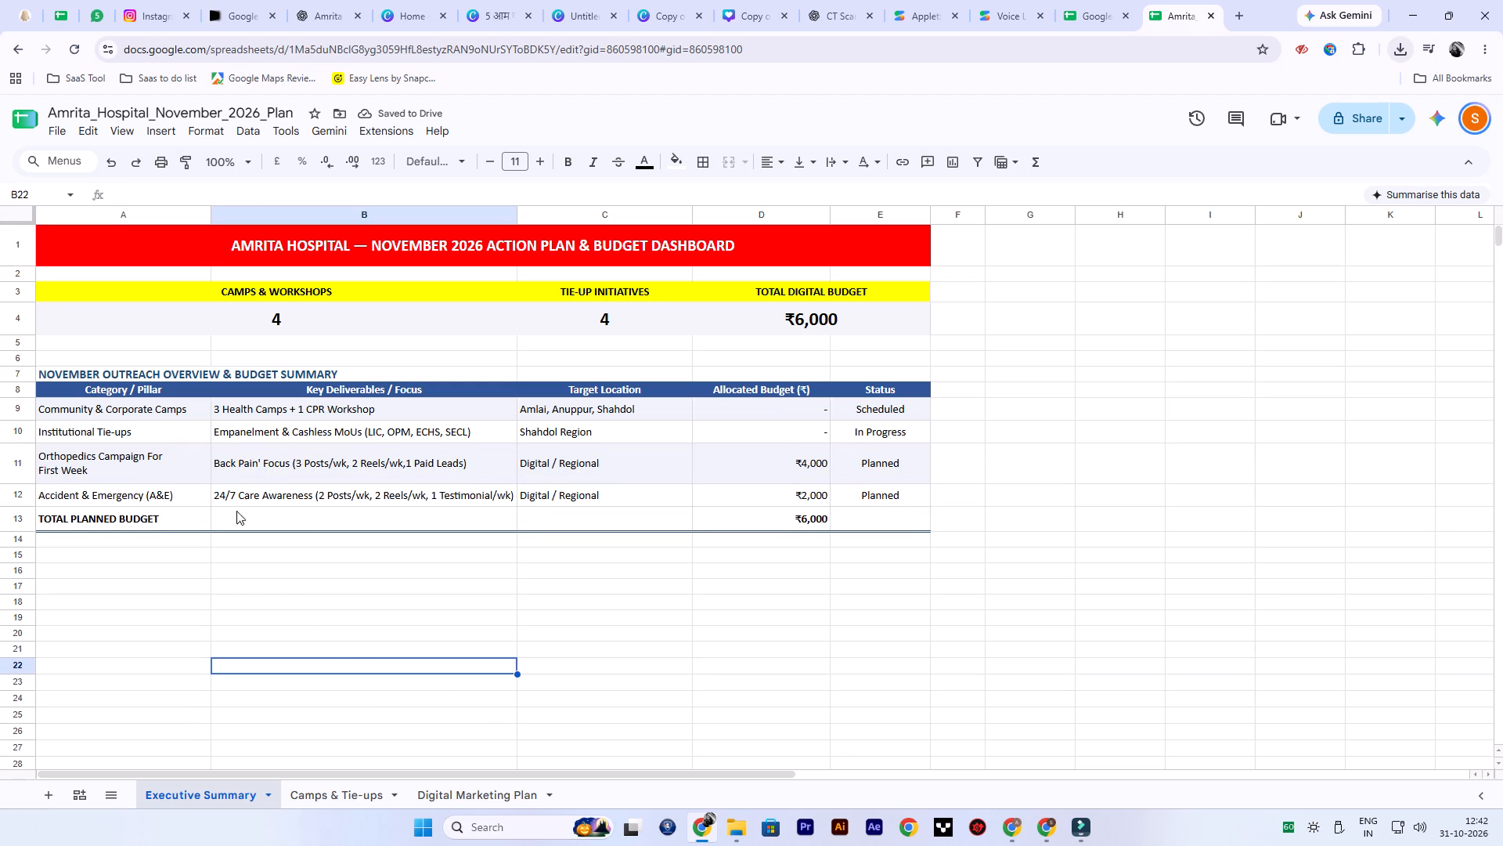
Extend the A12 label to read "Accident & Emergency (A&E) For Second Week", with "Second Week" on its own line.
double_click(182, 499)
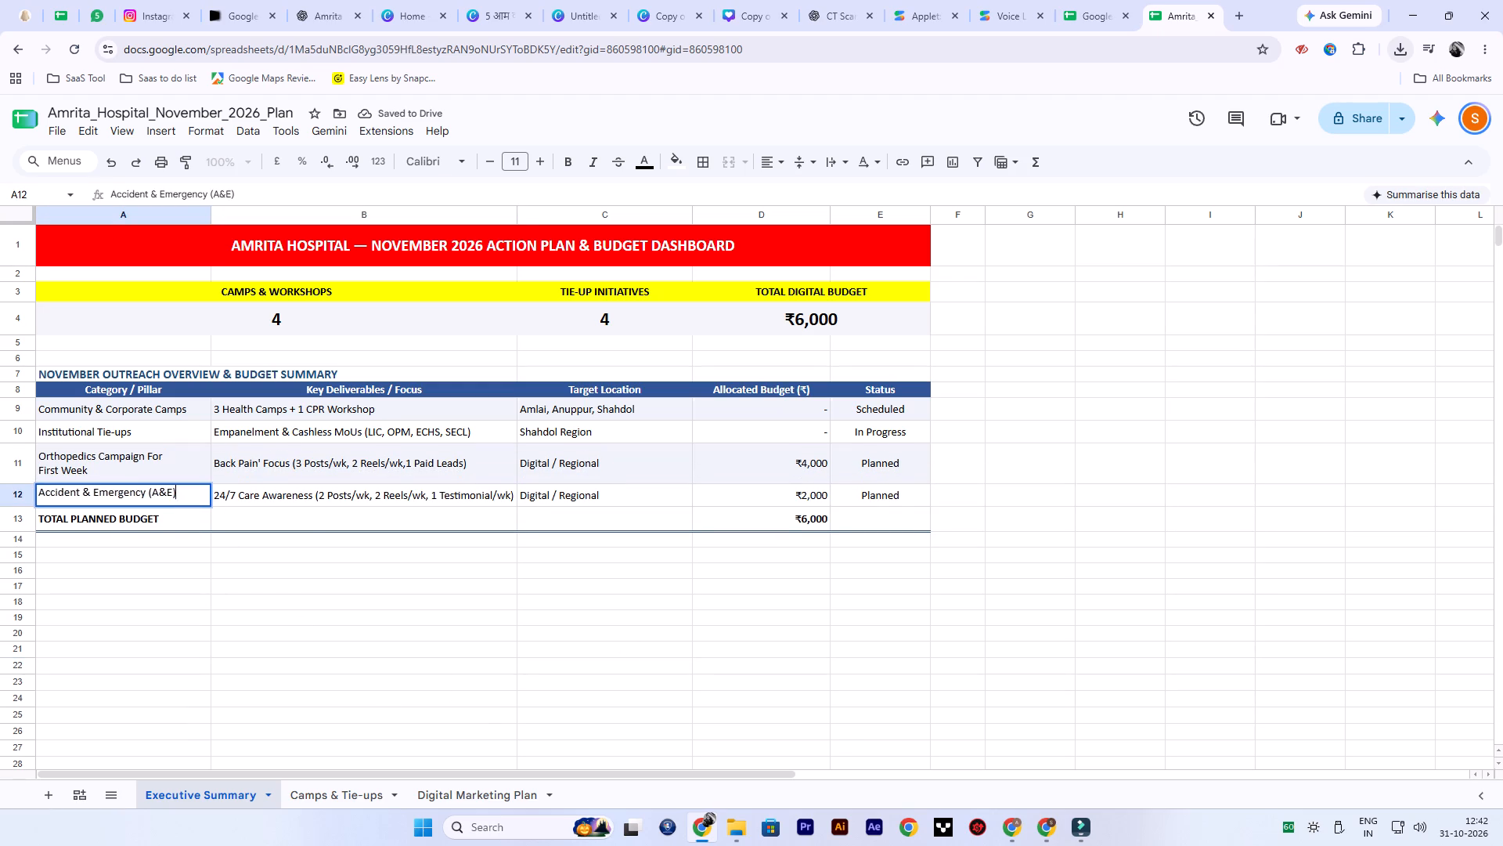
key(space)
text(S)
key(BackSpace)
text(For Second Week)
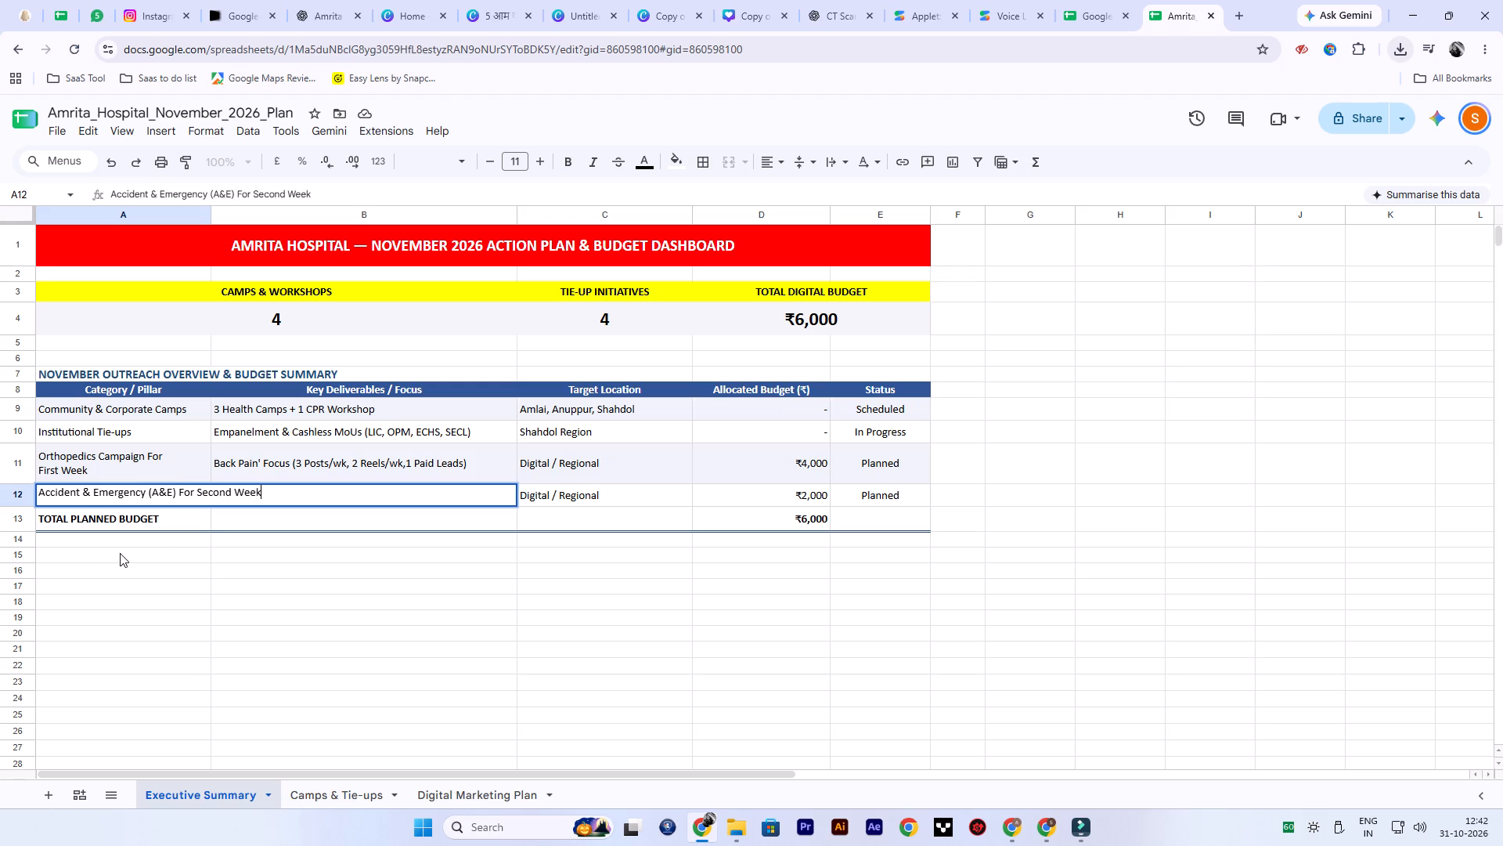
key(ctrl+Left)
key(ctrl+Left)
key(ctrl+Return)
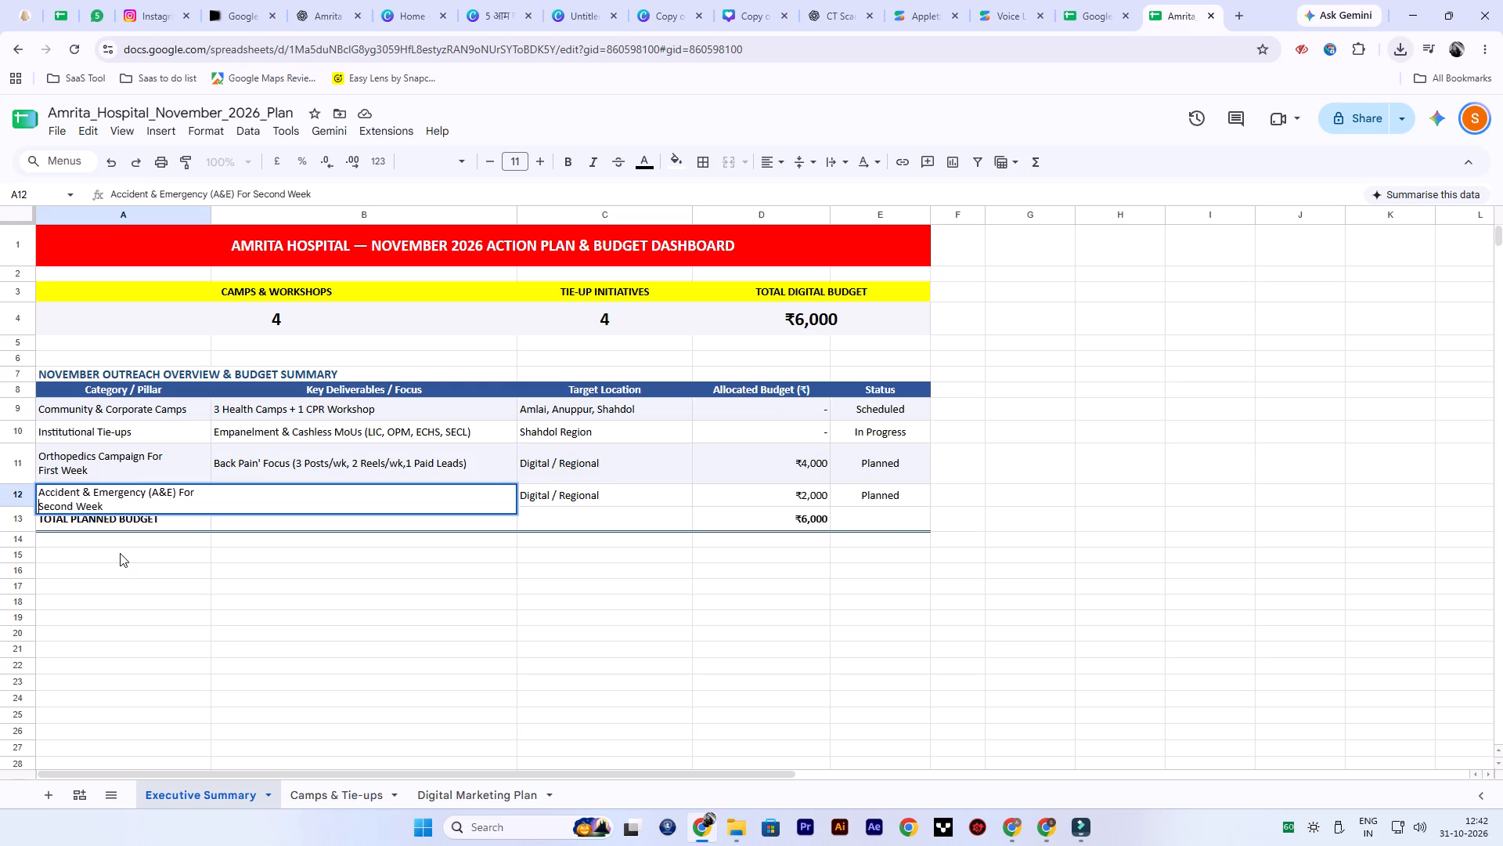
click(120, 553)
Auto-fit the heights of rows 12 and 11 to their two-line campaign labels.
double_click(19, 506)
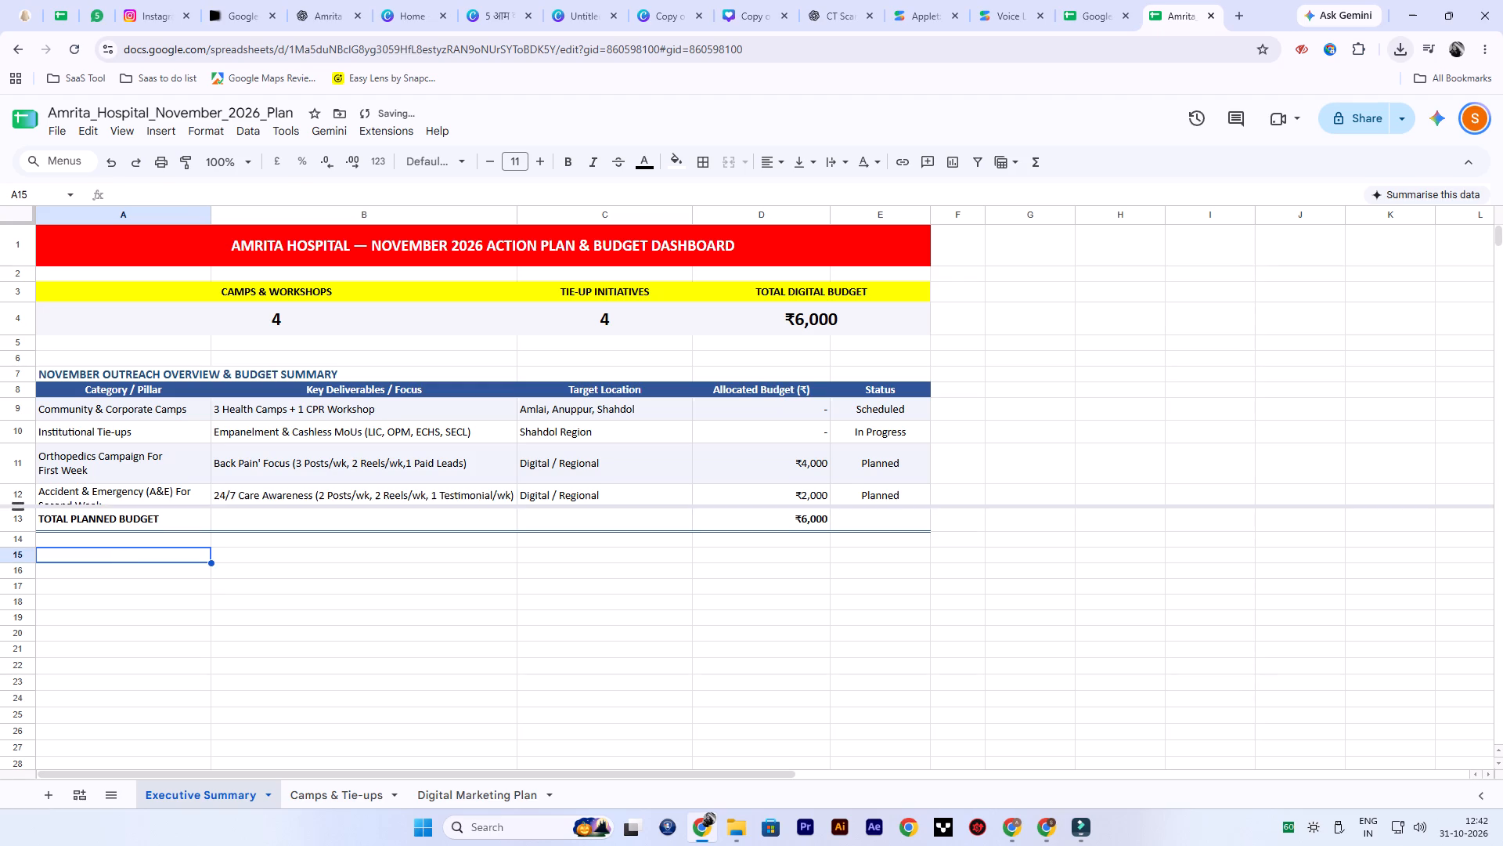
click(330, 618)
double_click(27, 480)
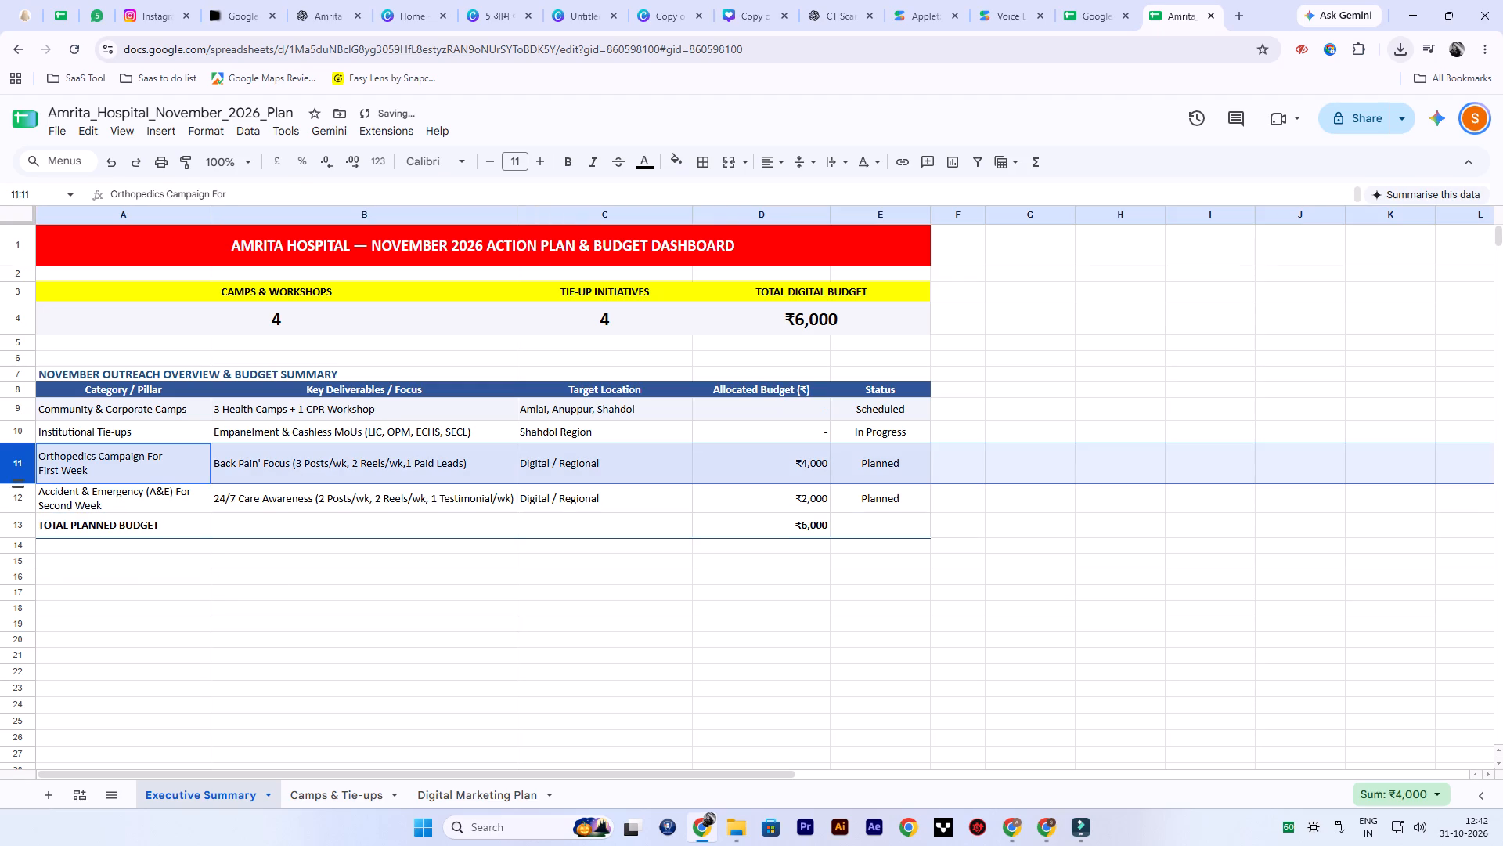
double_click(19, 483)
click(186, 572)
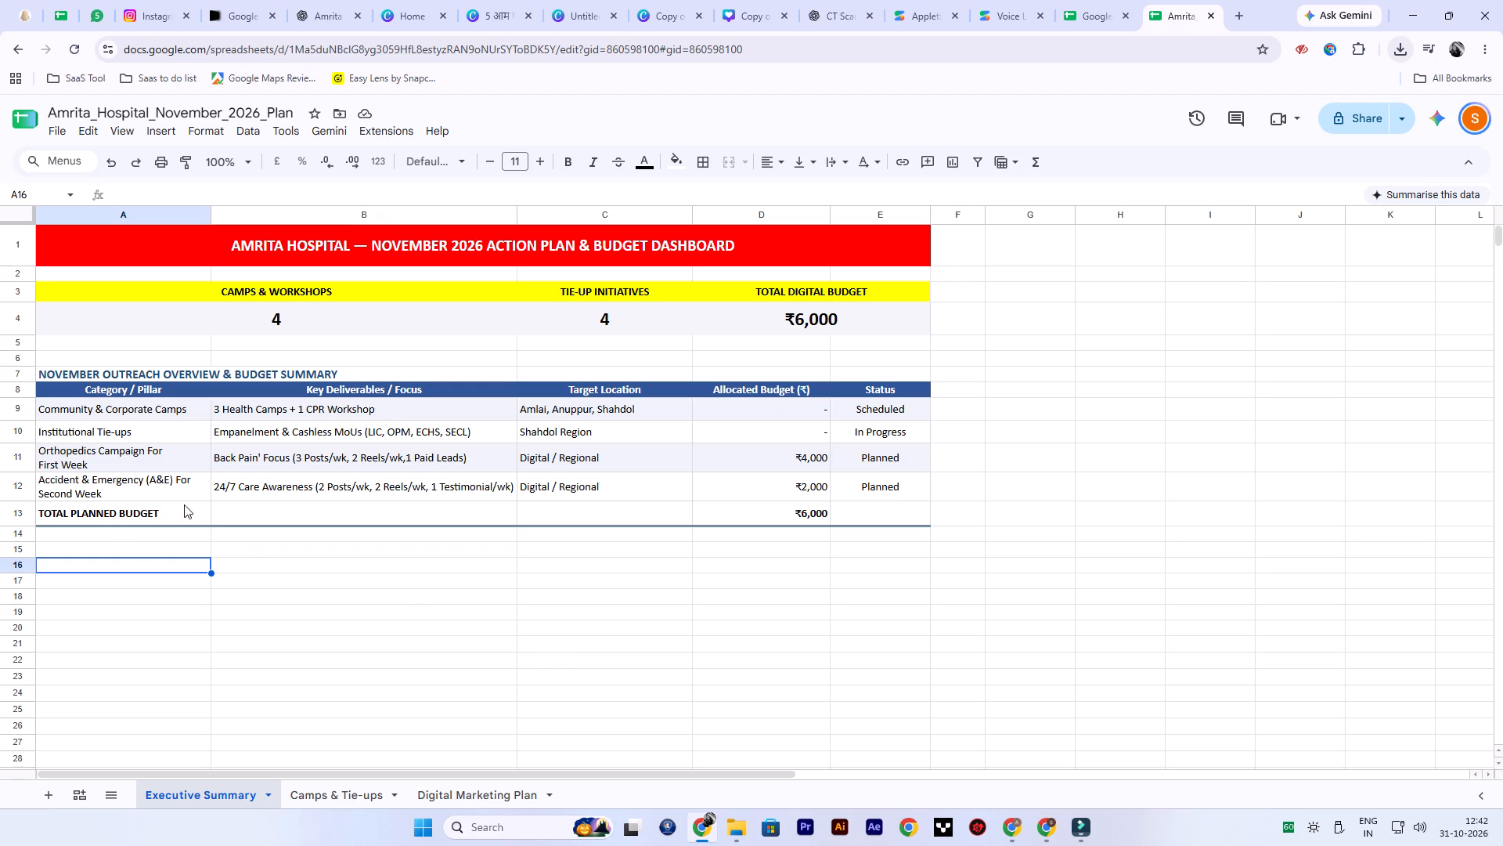
Add "& Third Week" after "First Week" in the Orthopedics Campaign label in A11.
click(108, 469)
double_click(106, 465)
key(space)
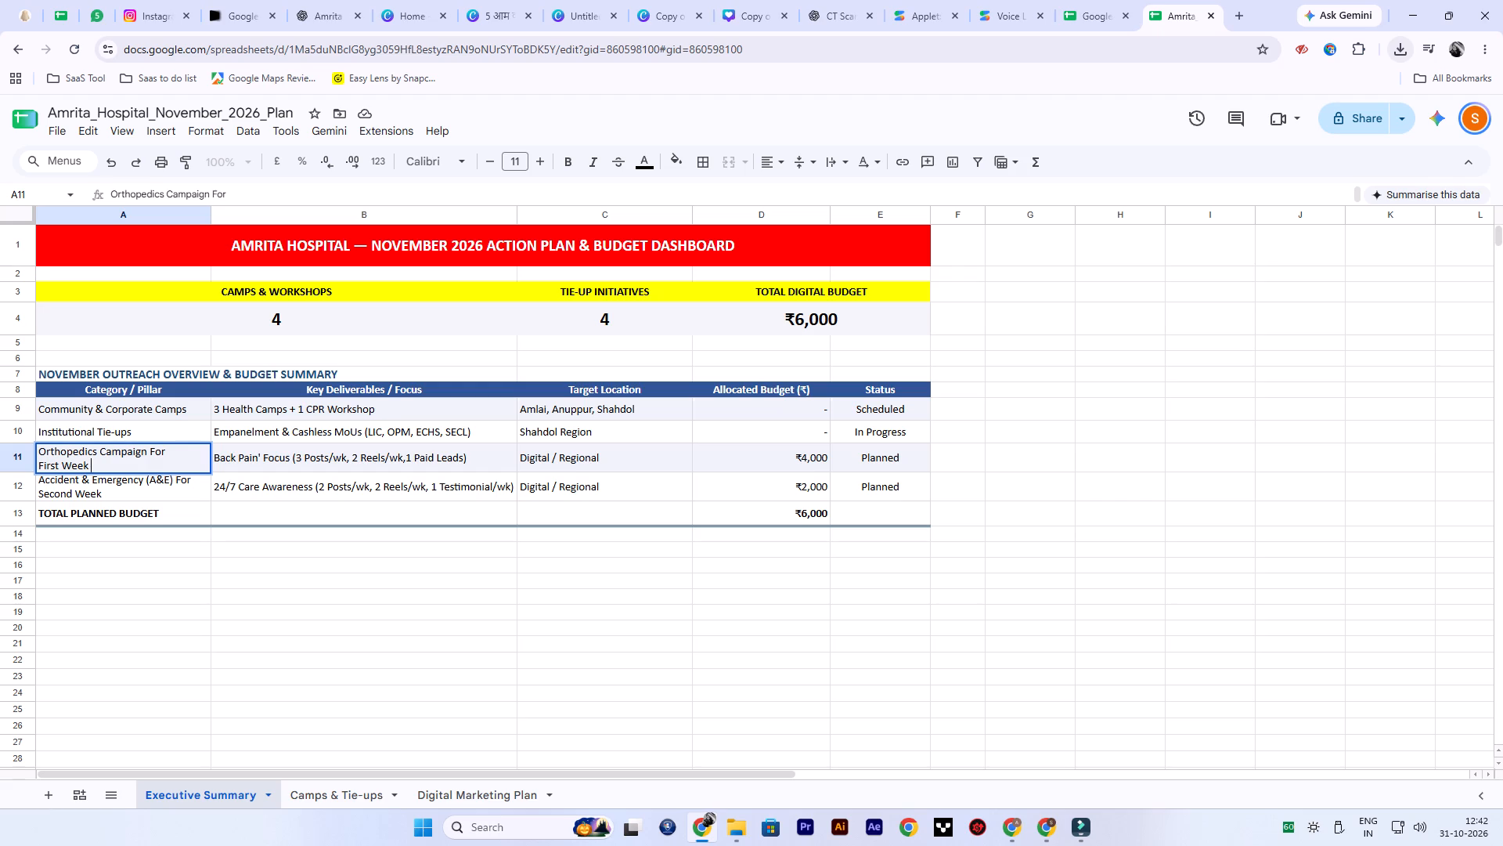
key(shift+ampersand)
key(space)
text(Thir)
text(d Week)
click(160, 555)
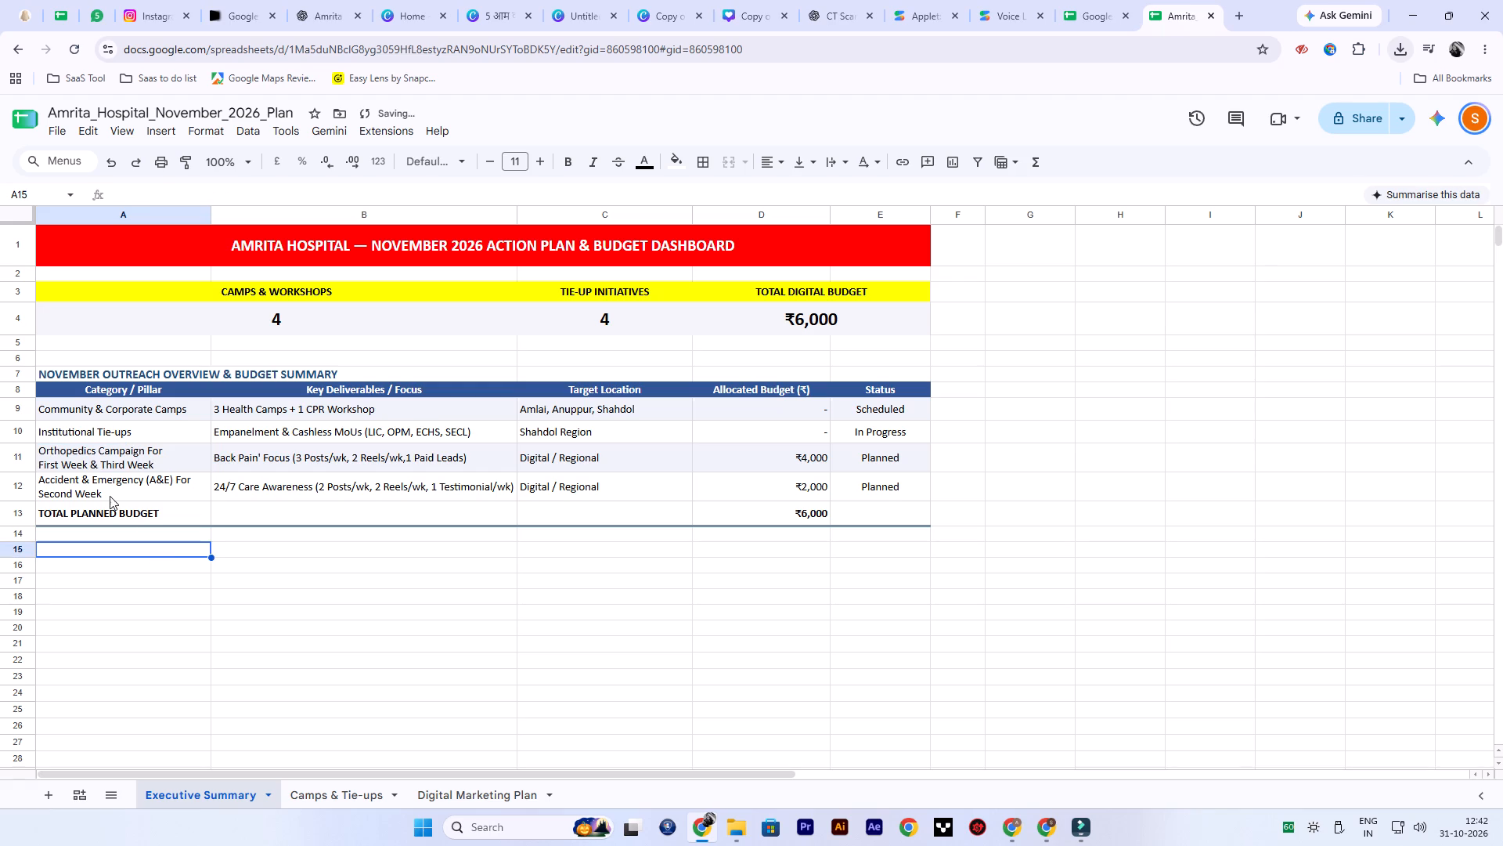
Add "Fourth Week" after "Second Week" in the Accident & Emergency label in A12.
double_click(112, 493)
key(space)
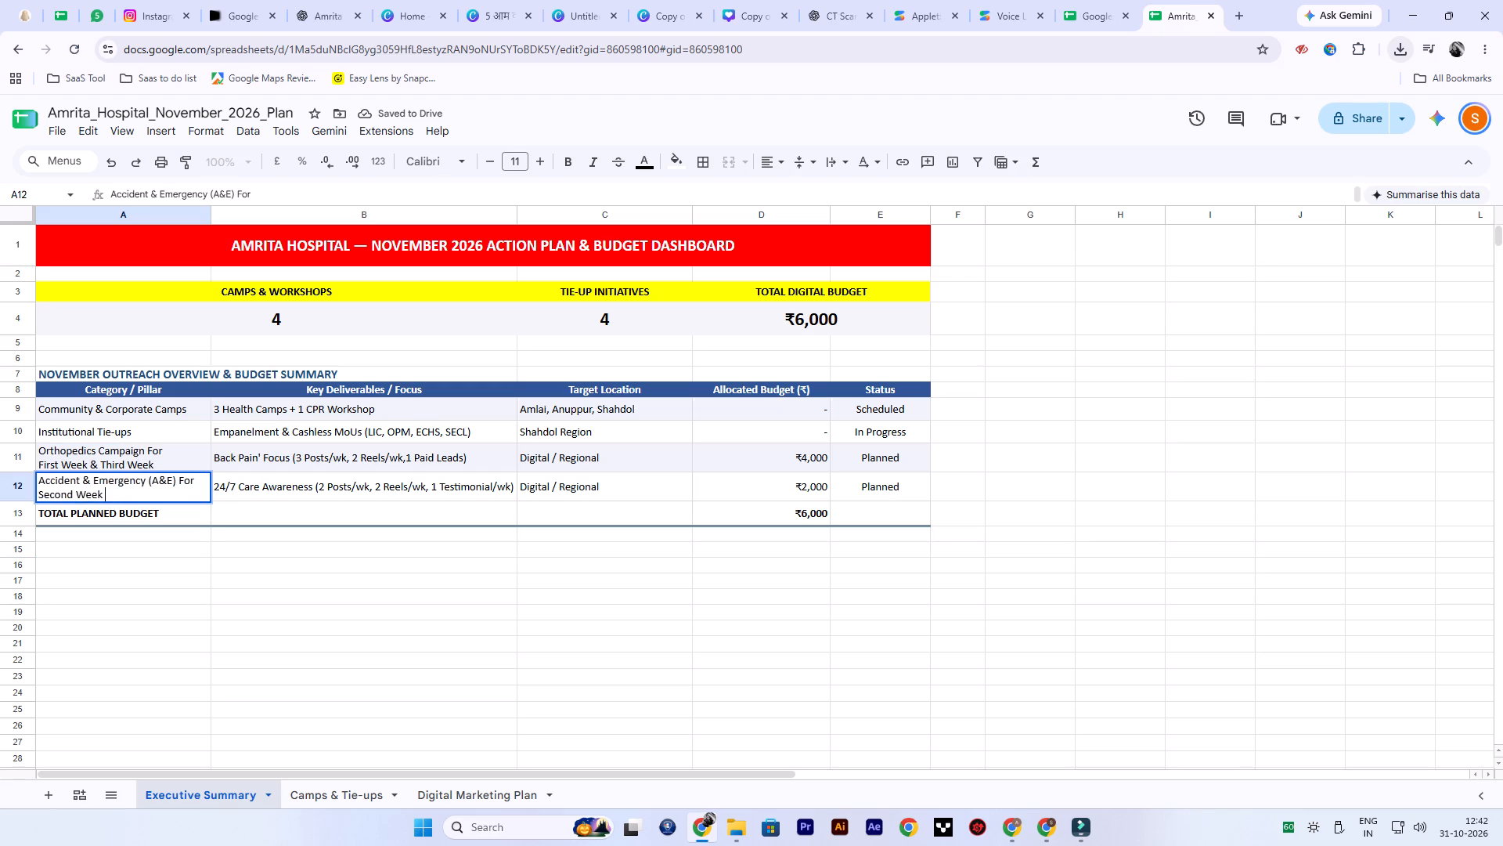
key(shift+dollar)
key(BackSpace)
text(Fourth)
key(space)
text(Week)
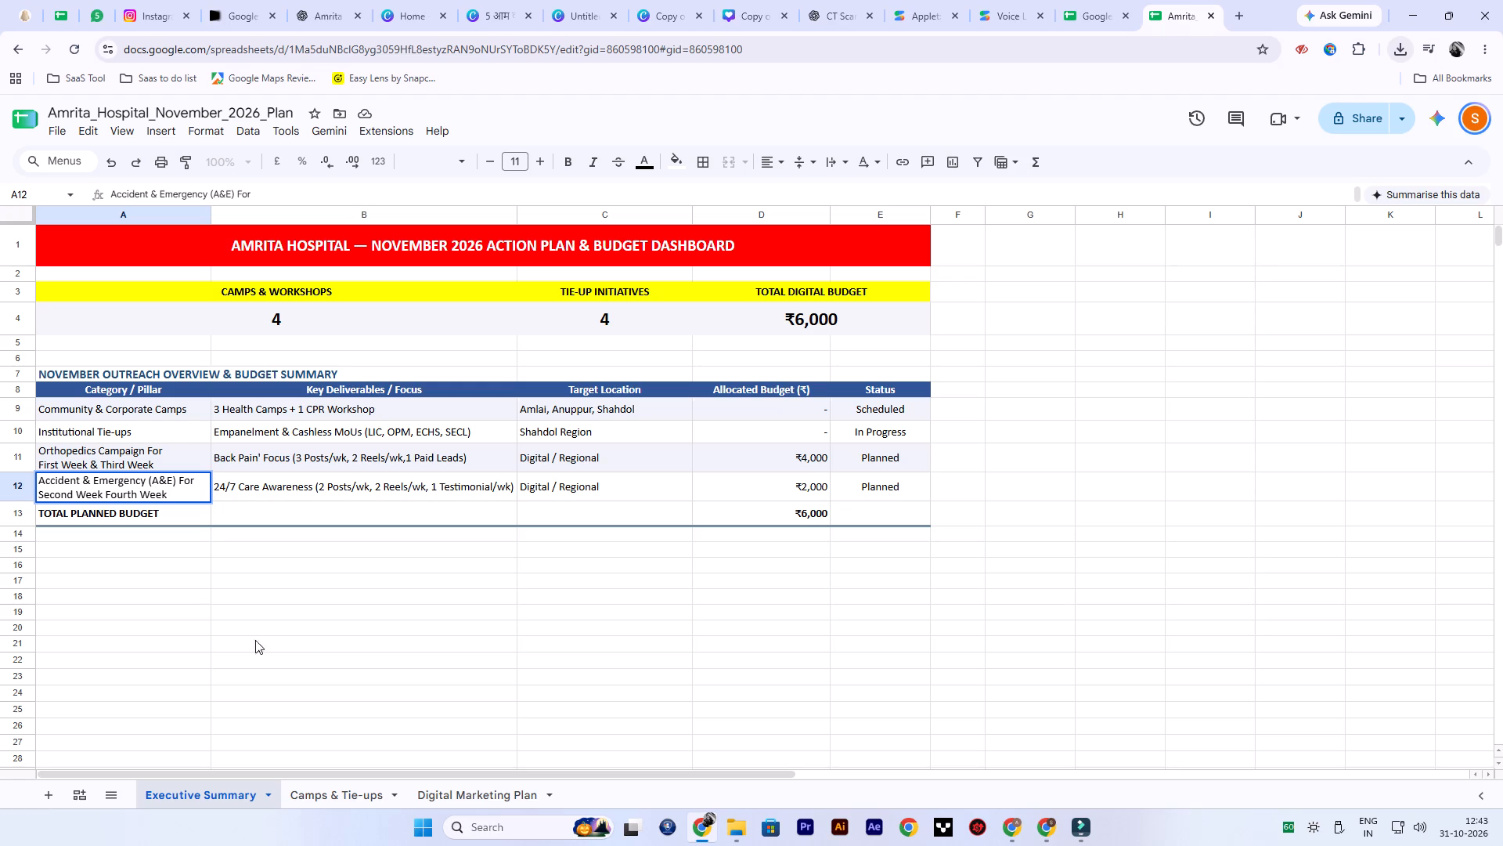
click(302, 652)
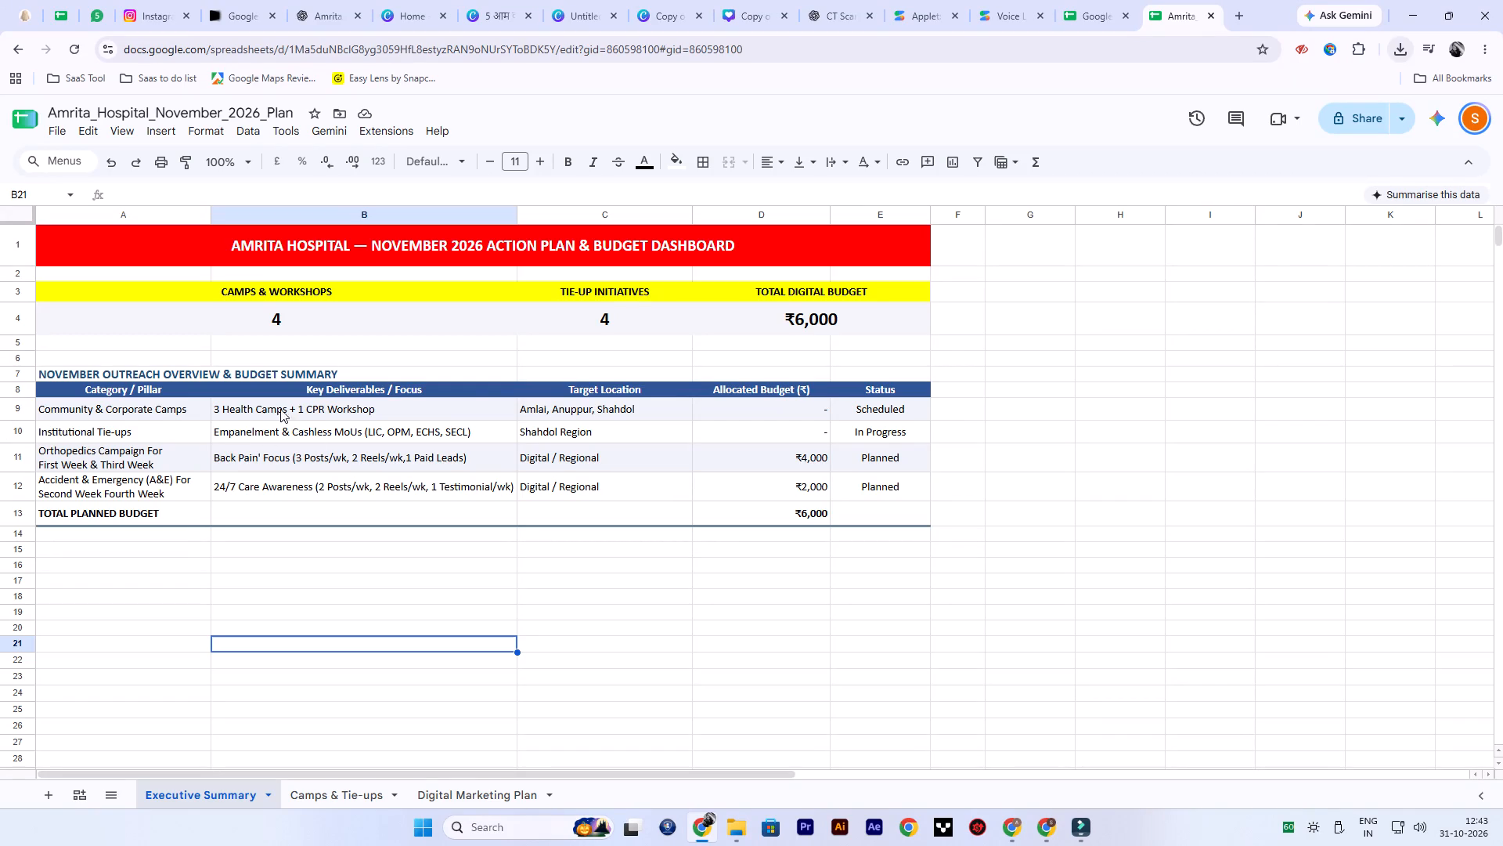
Start a second line with a pair of parentheses below "3 Health Camps + 1 CPR Workshop" in cell B9.
double_click(398, 410)
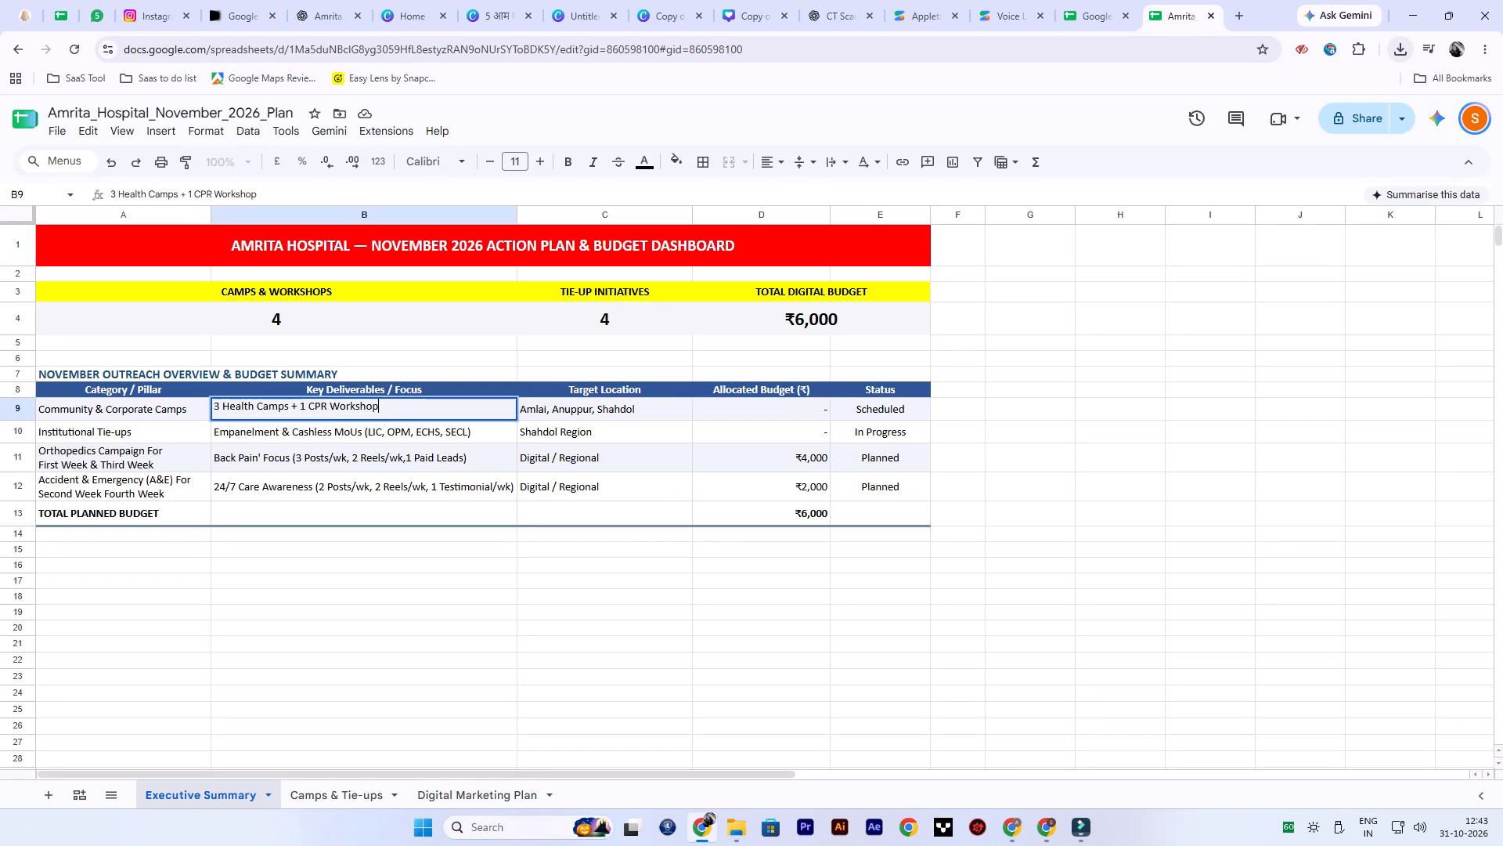
key(shift+Return)
double_click(472, 412)
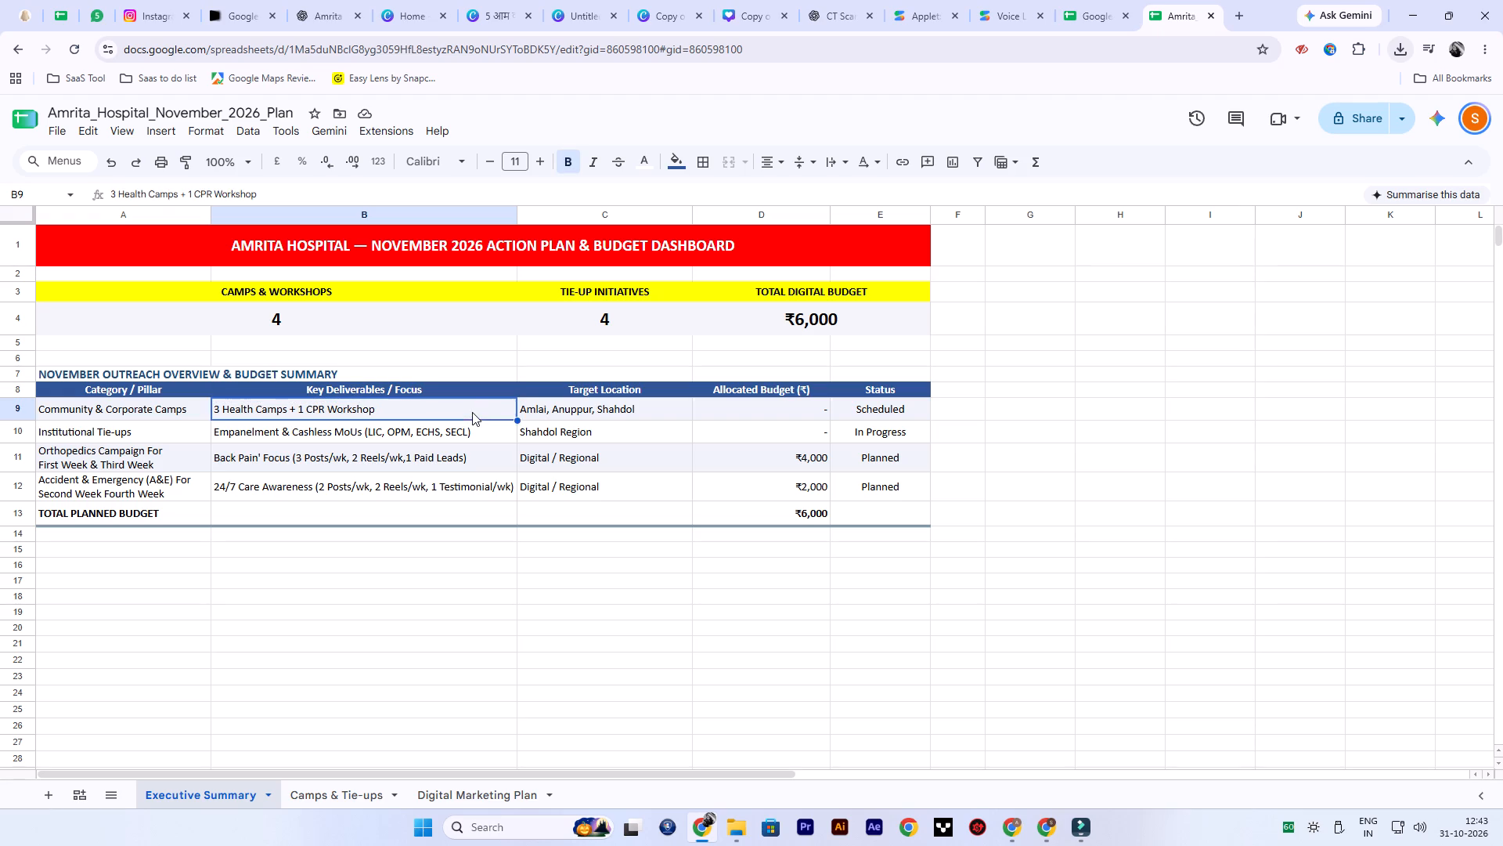
key(ctrl+Return)
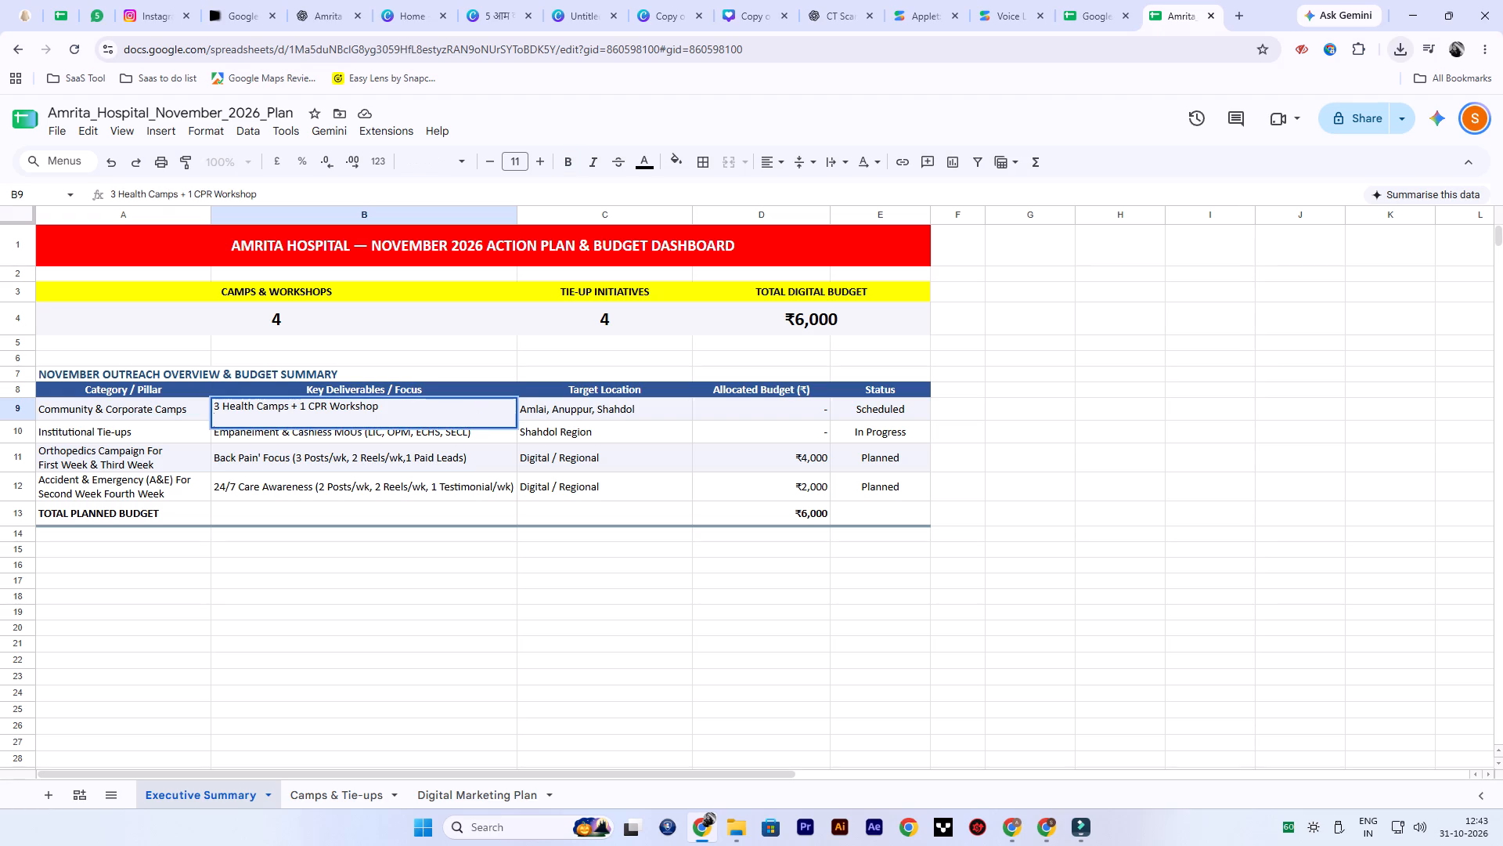
text(())
key(Left)
Switch to the other Chrome window with the hospital empanelment page and open the Google apps list in a new tab.
click(1057, 830)
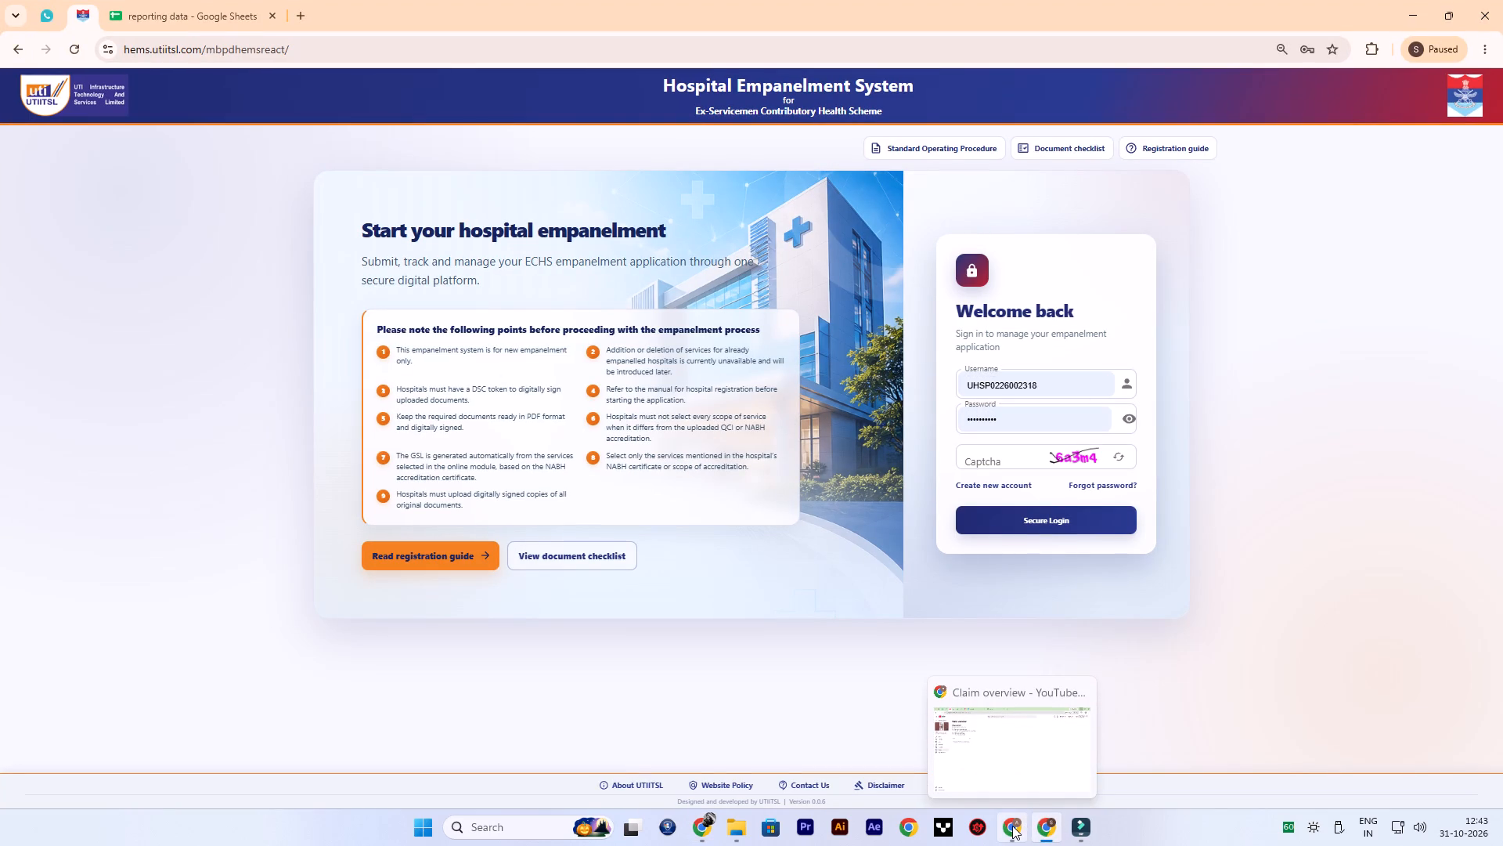
click(1479, 49)
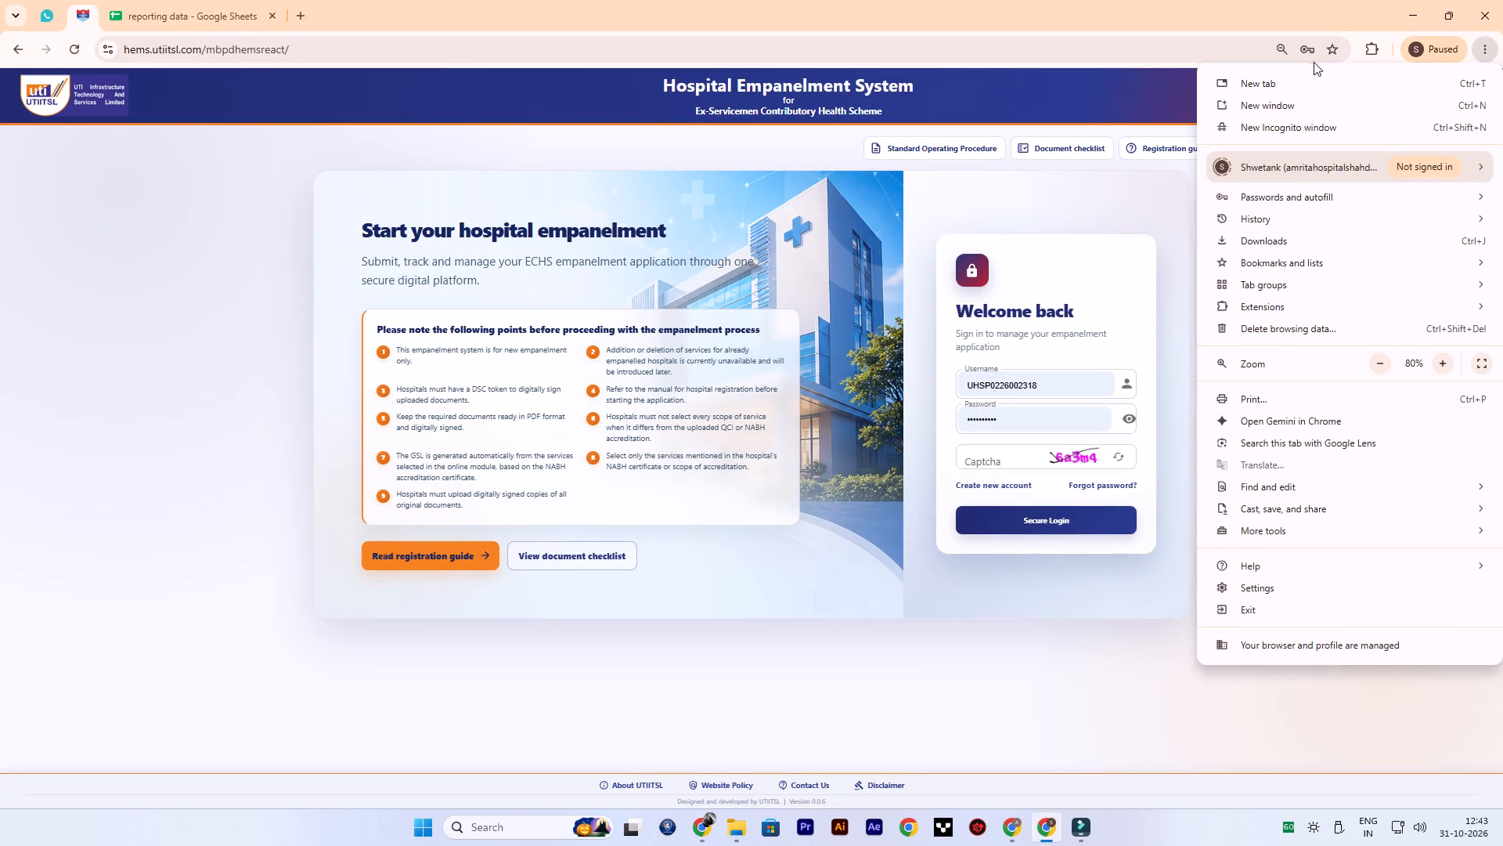
drag(1148, 16, 996, 0)
click(299, 15)
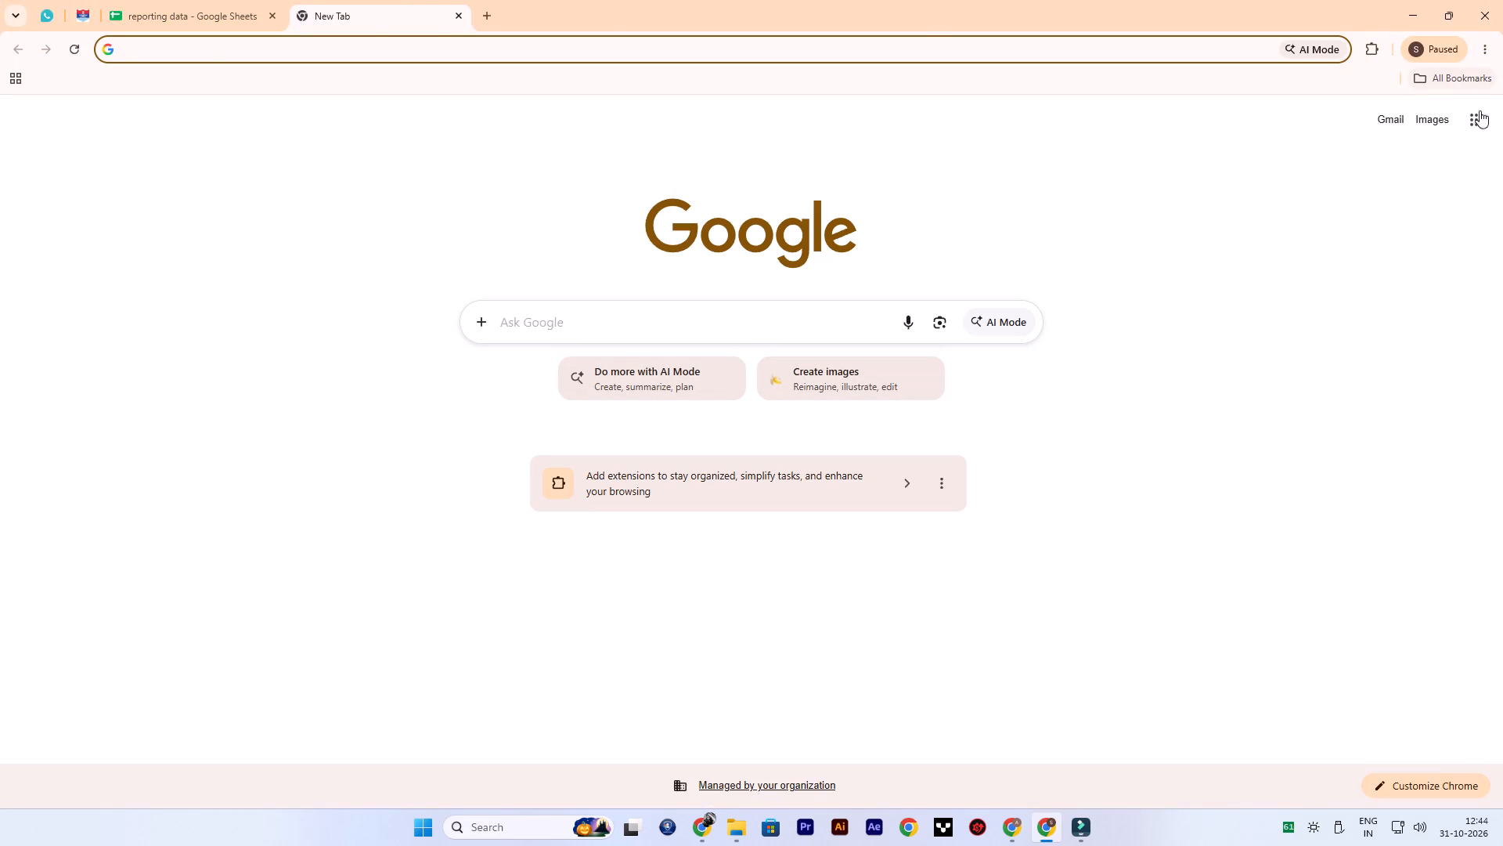
click(1476, 114)
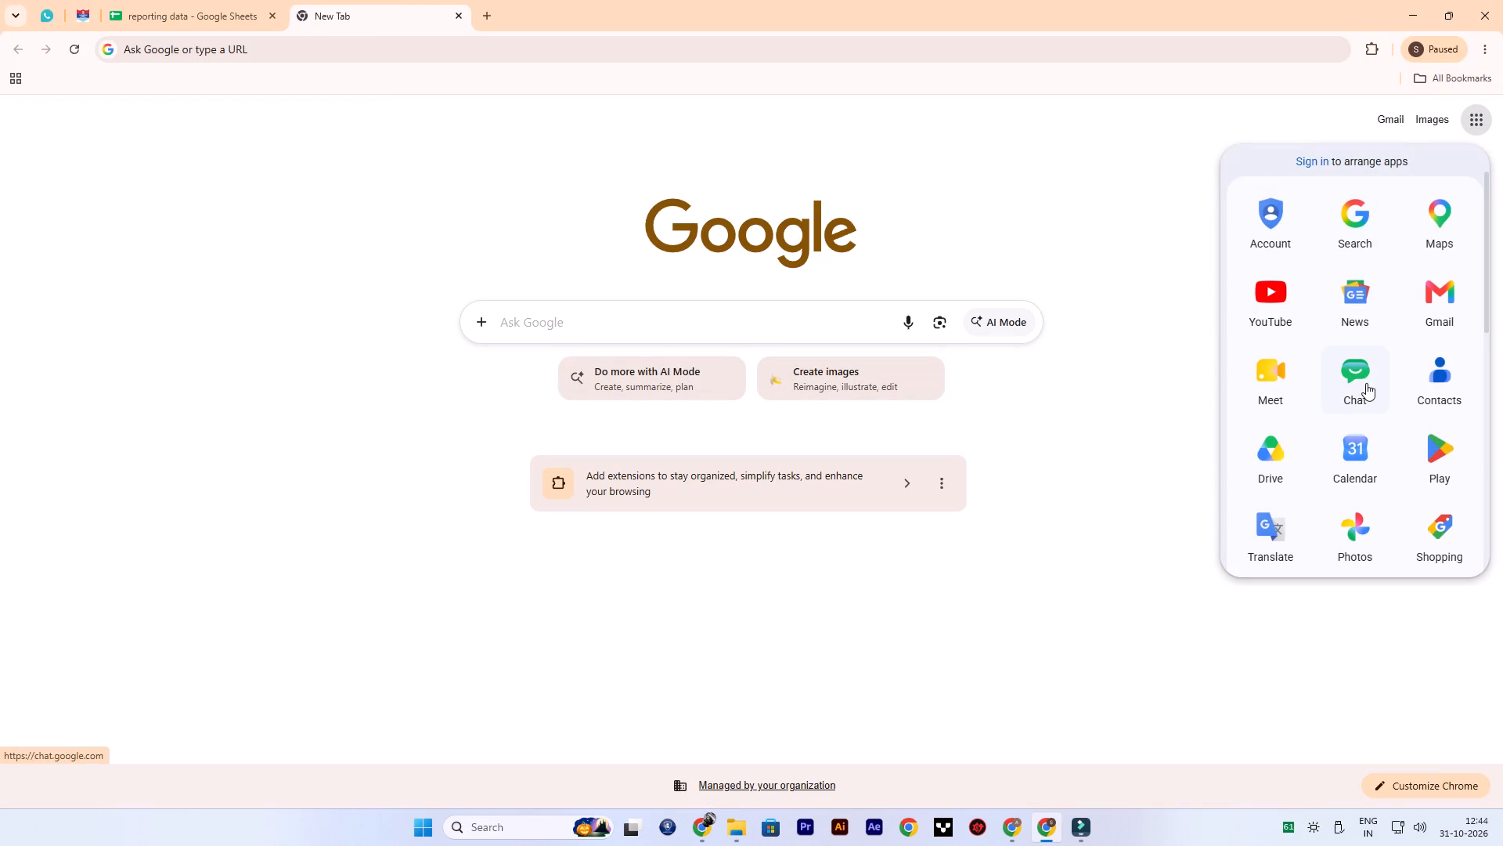
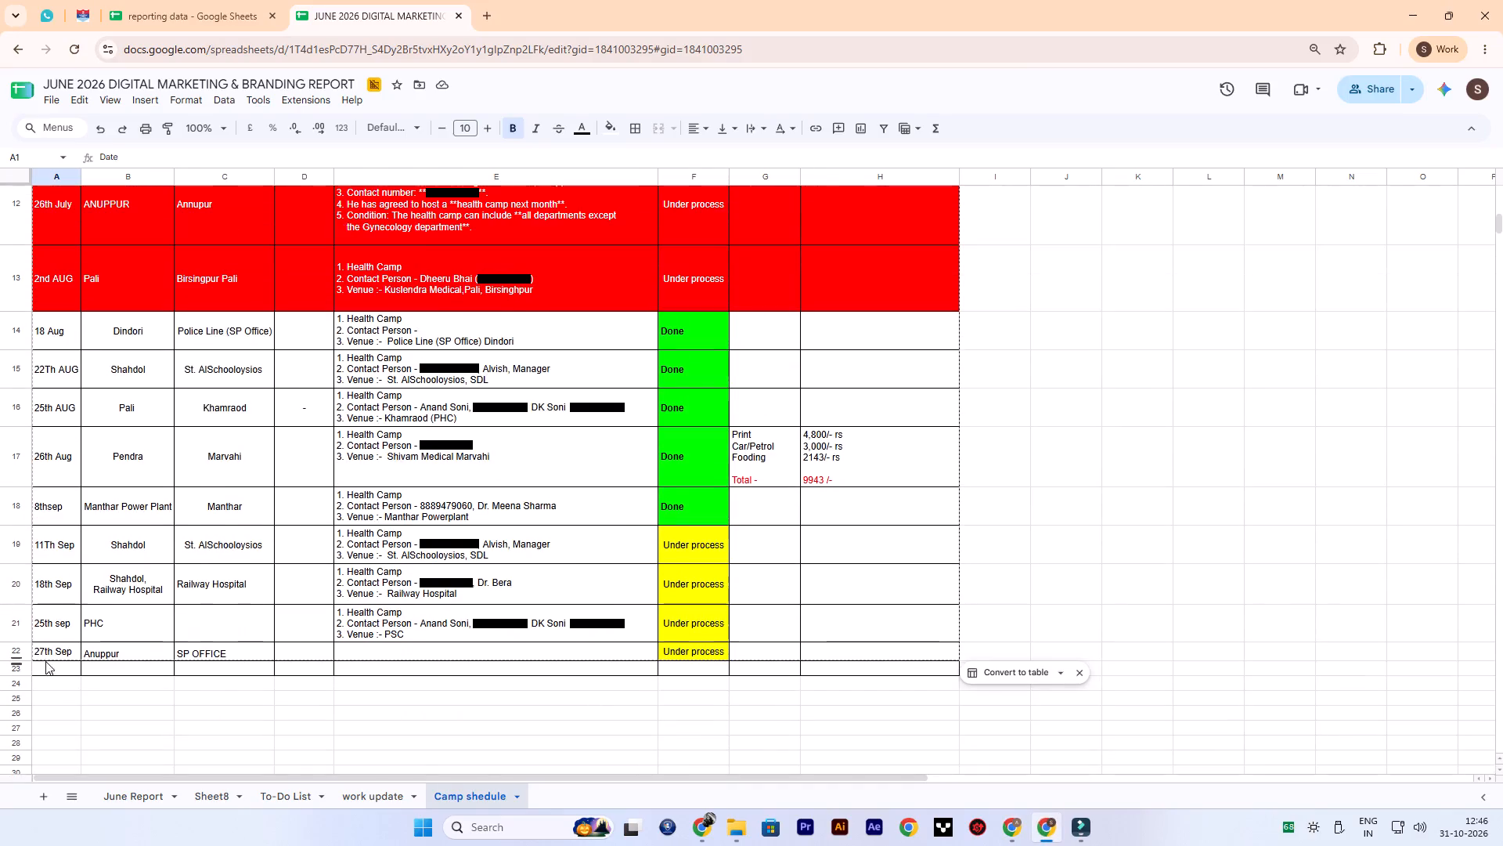
Look through the June 2026 report's Camp shedule, June Report, work update, To-Do List and Sheet8 sheets for camp information.
scroll(60, 646, up, 20)
scroll(60, 646, up, 16)
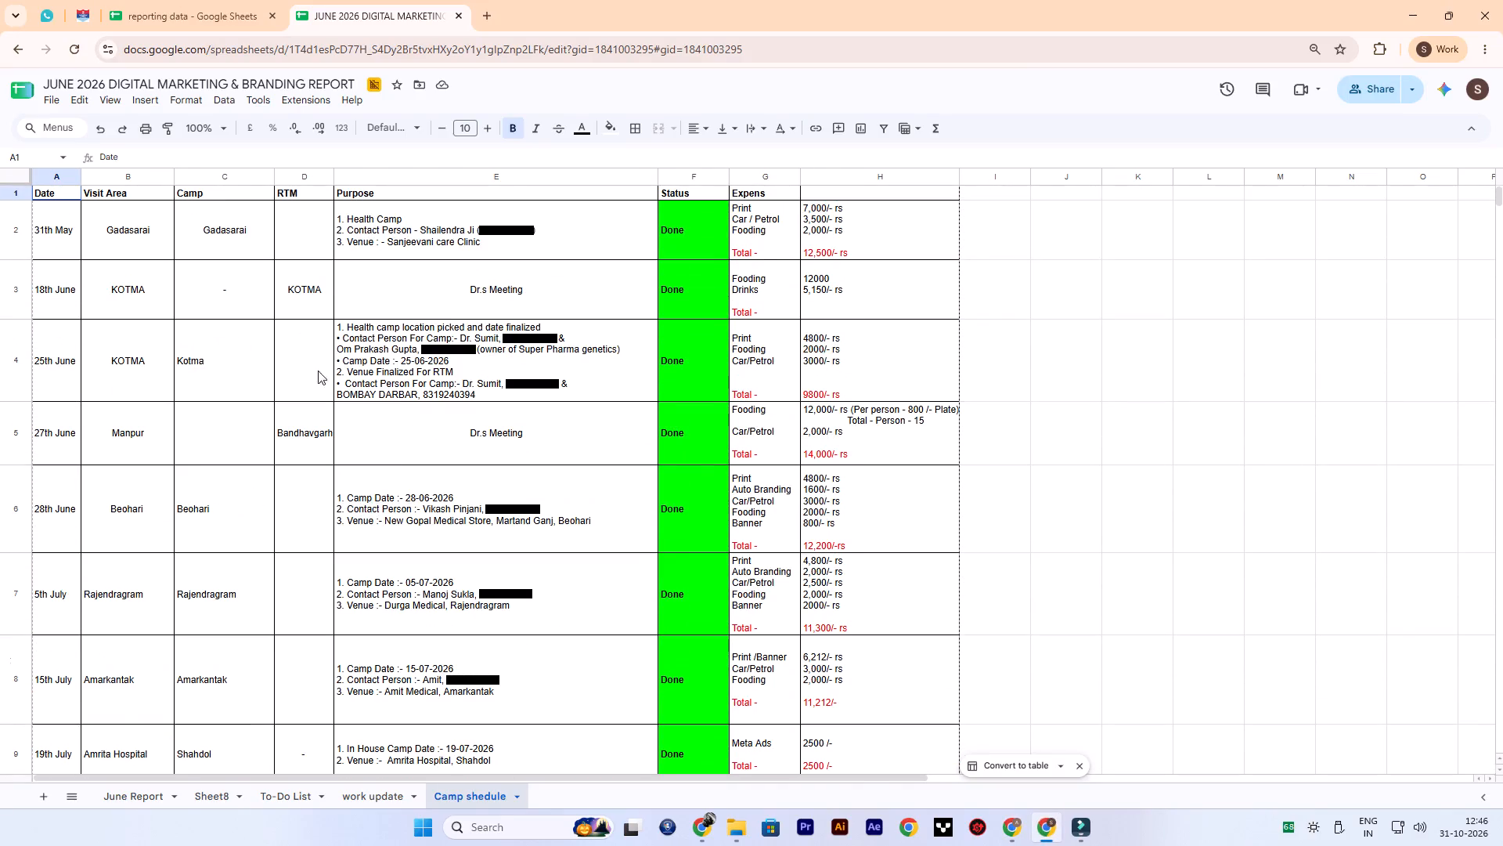
scroll(318, 371, up, 1)
click(180, 188)
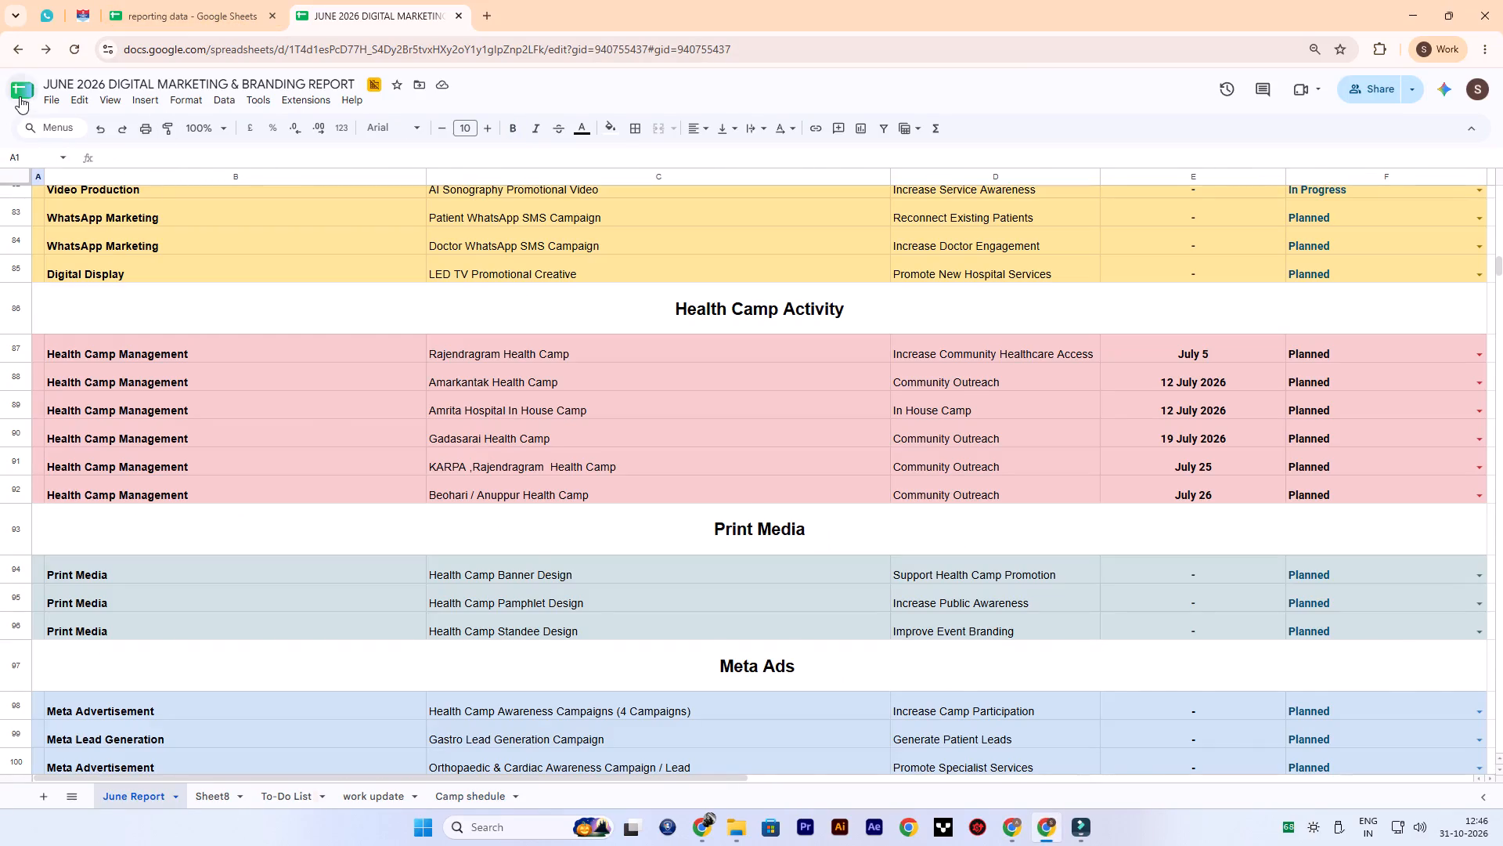
scroll(533, 502, down, 5)
click(382, 793)
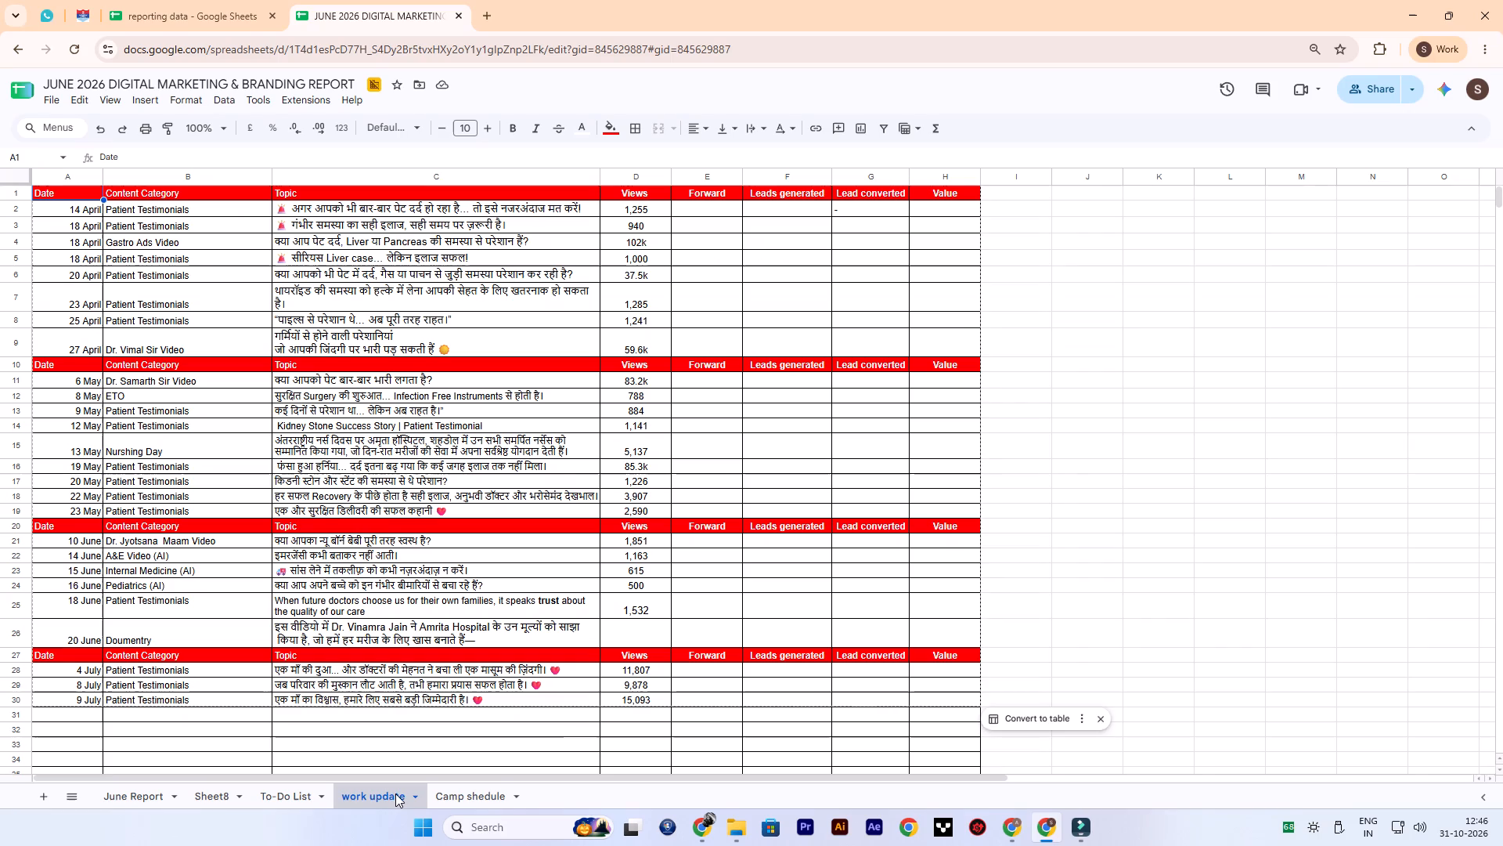
click(280, 803)
scroll(314, 744, down, 20)
scroll(314, 744, down, 2)
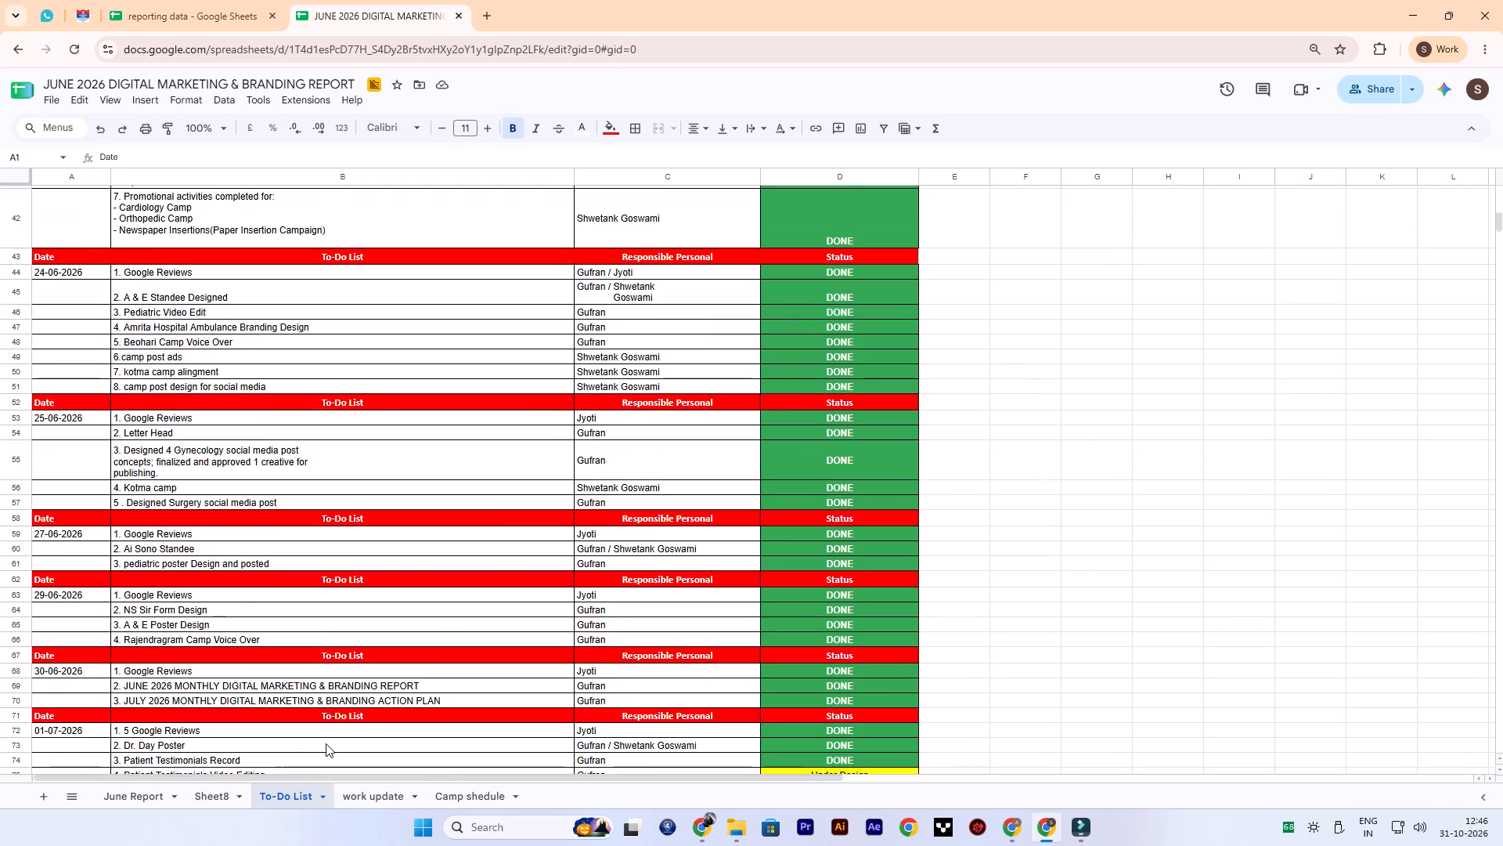
scroll(326, 743, down, 20)
scroll(326, 743, down, 20)
scroll(326, 743, down, 20)
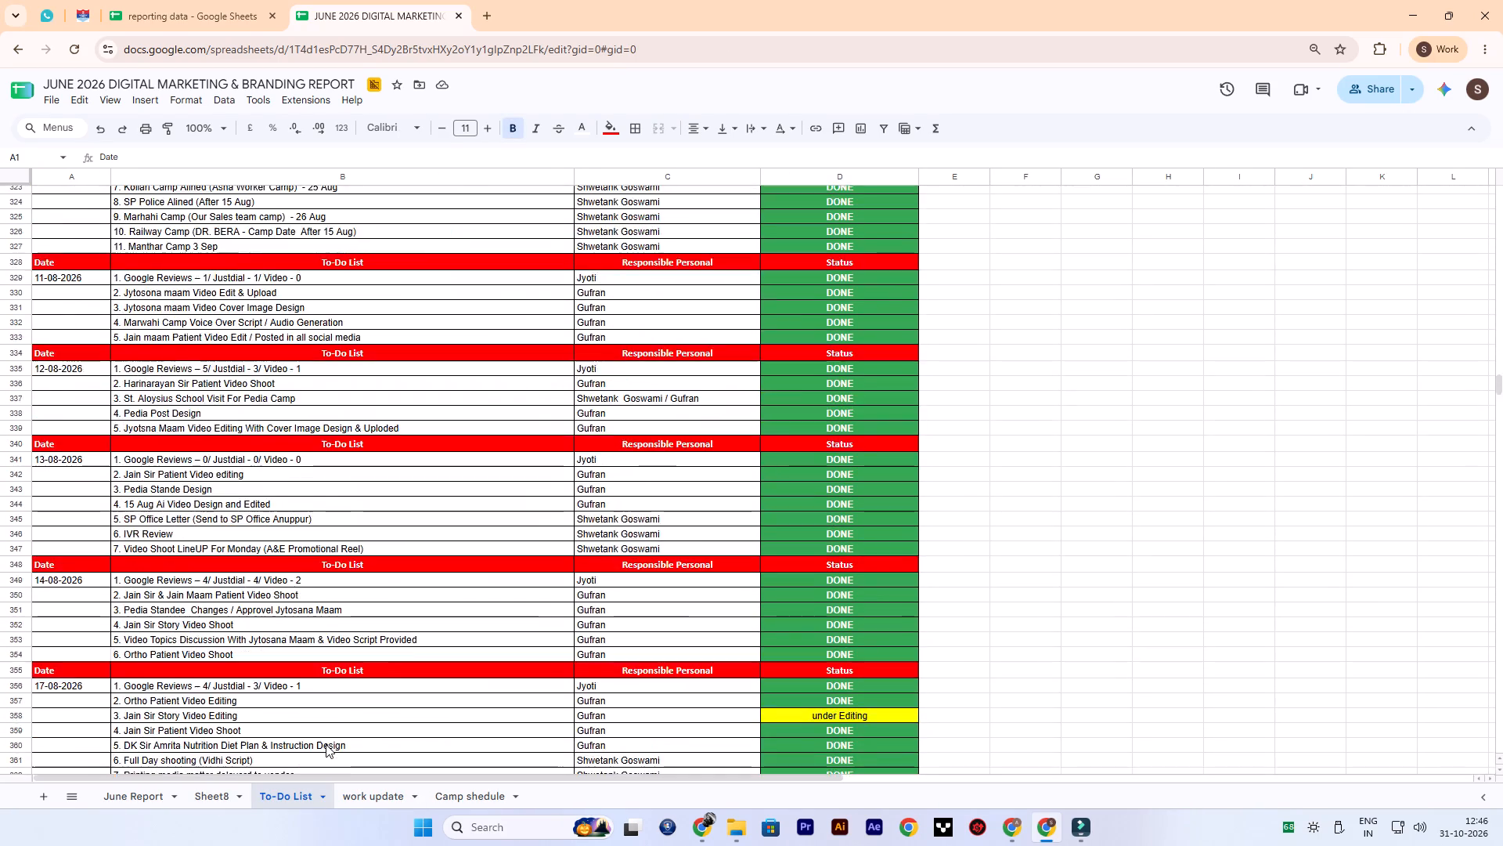
scroll(326, 744, down, 8)
click(204, 796)
scroll(336, 532, down, 16)
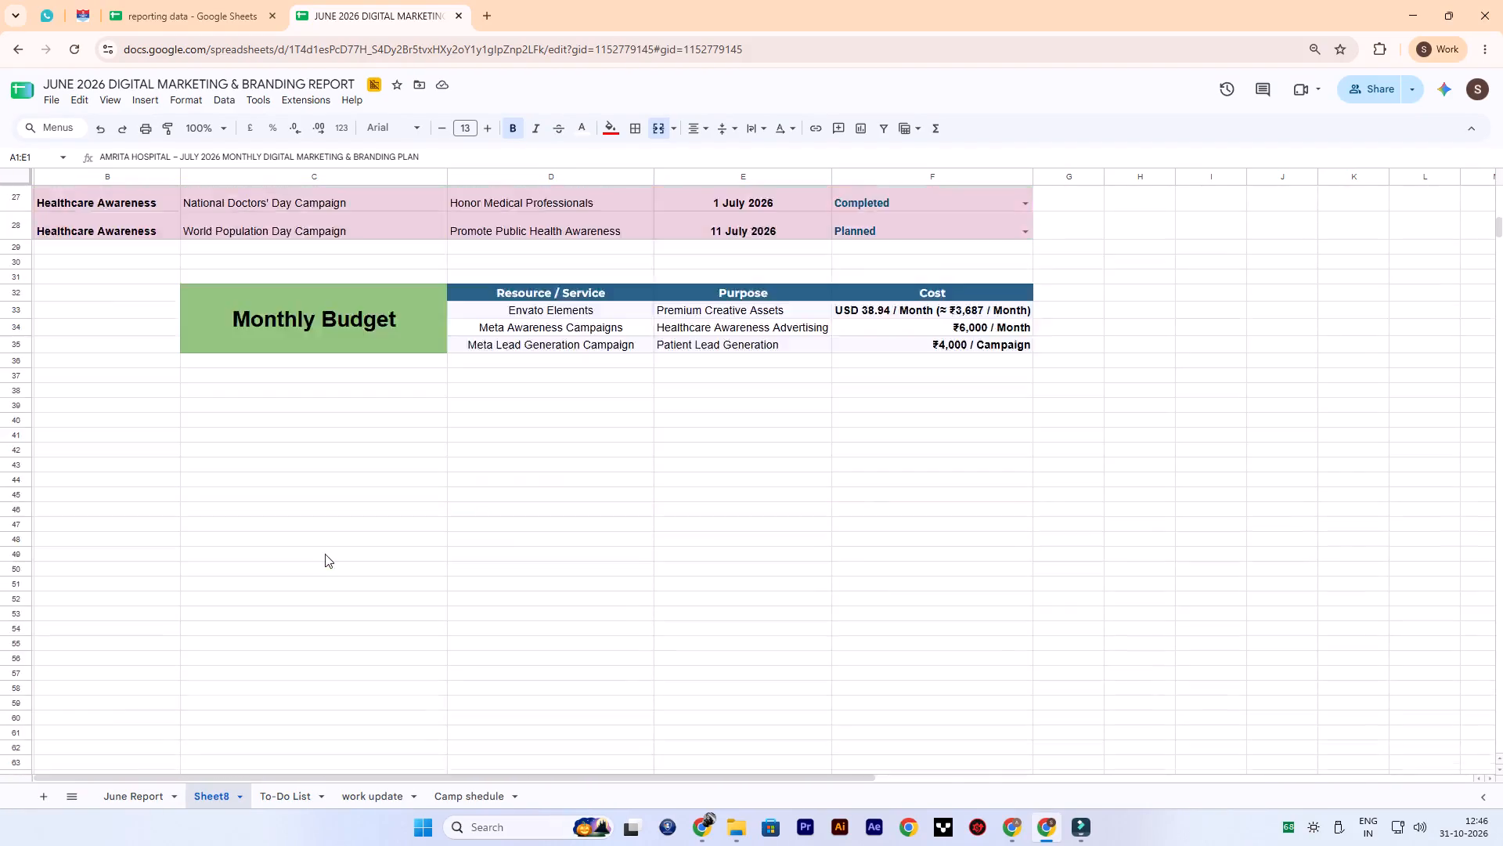
scroll(325, 554, down, 11)
scroll(325, 558, up, 13)
click(158, 798)
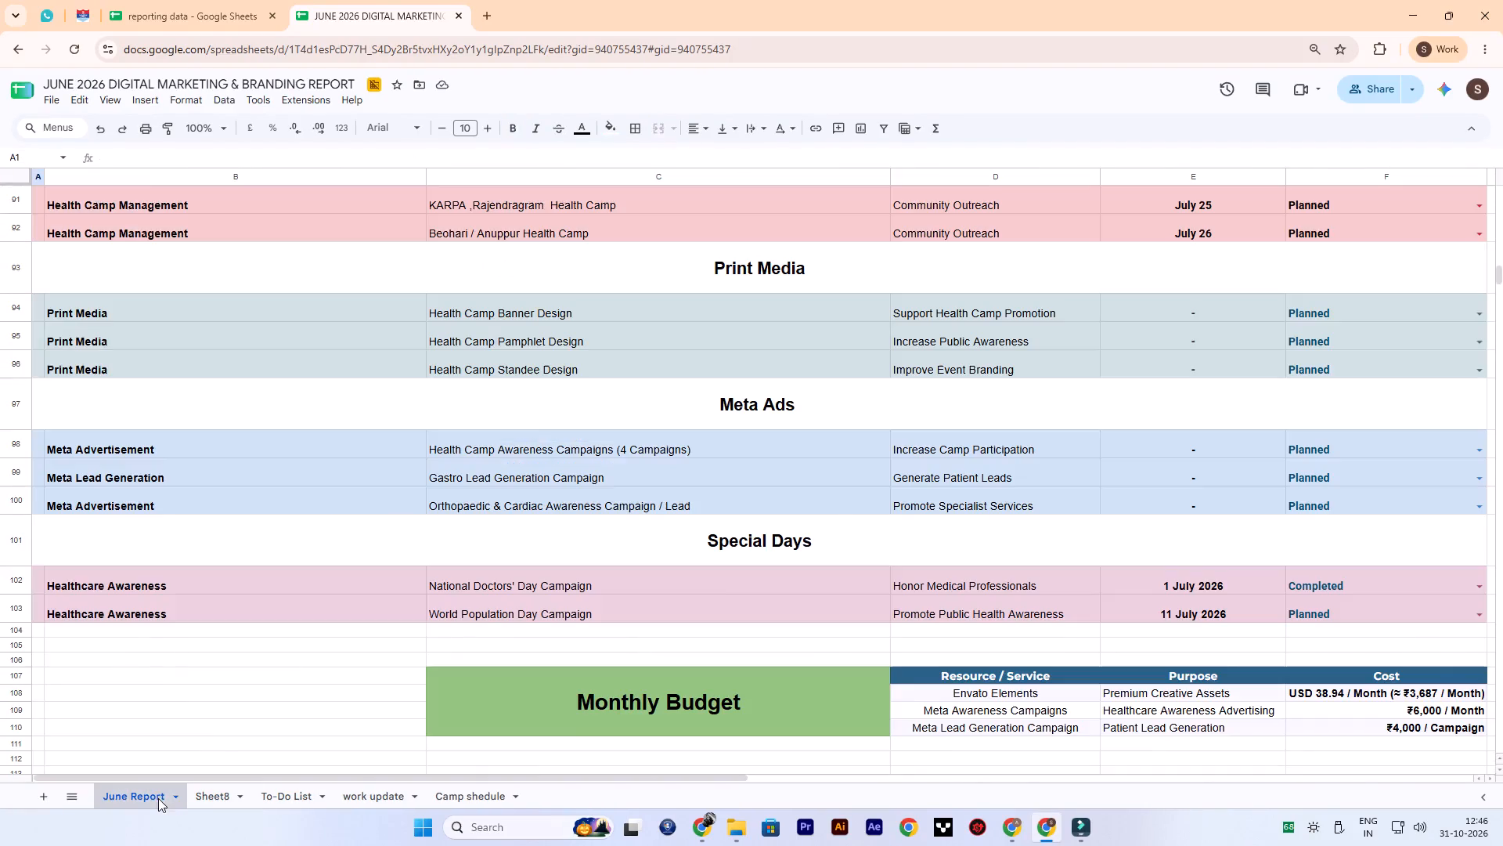
scroll(592, 705, down, 9)
click(483, 800)
scroll(550, 604, down, 14)
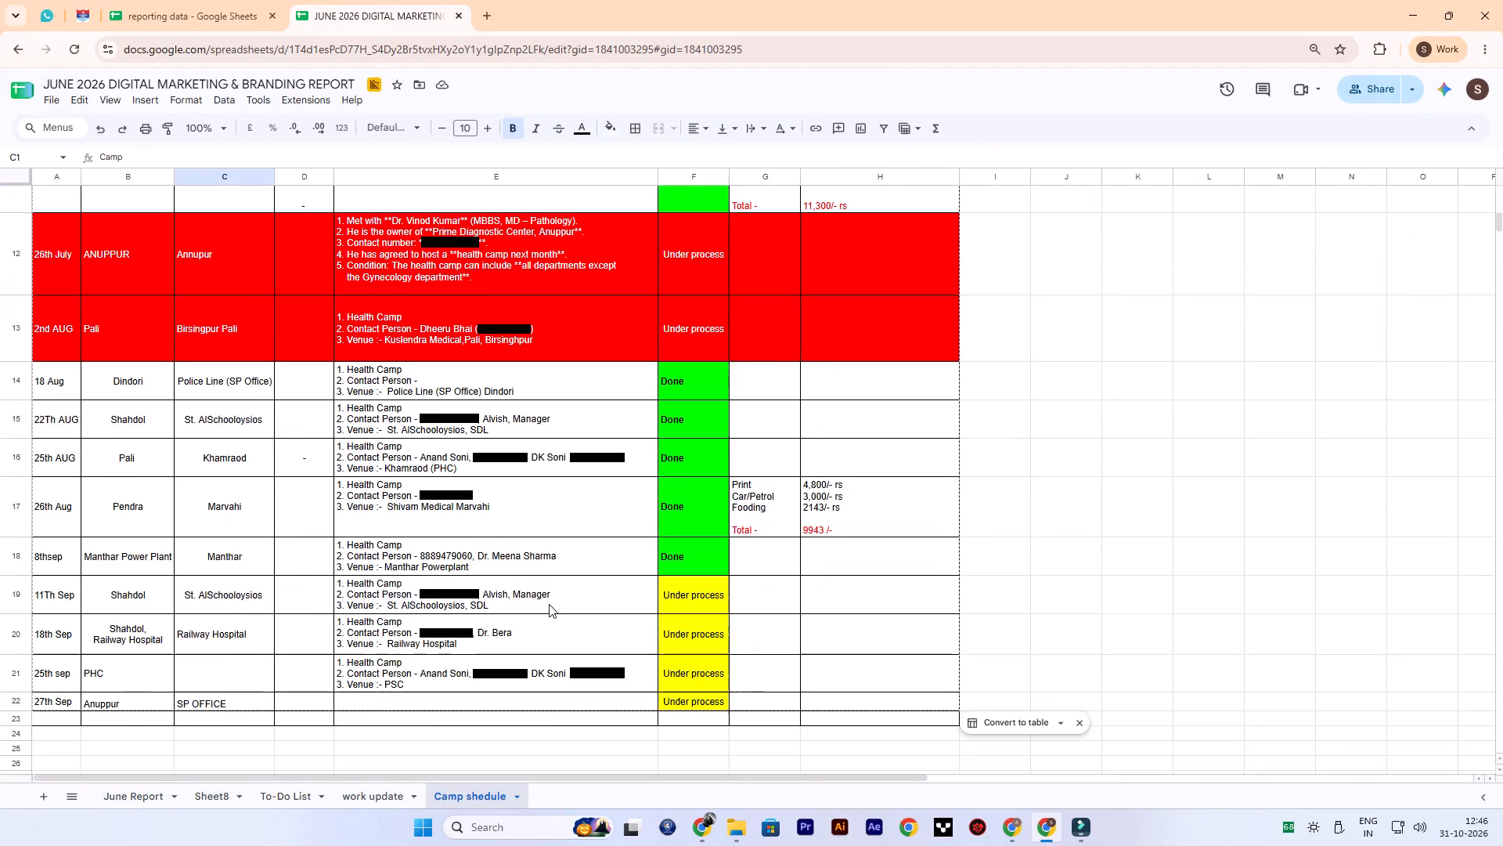
scroll(549, 604, down, 4)
scroll(549, 604, up, 3)
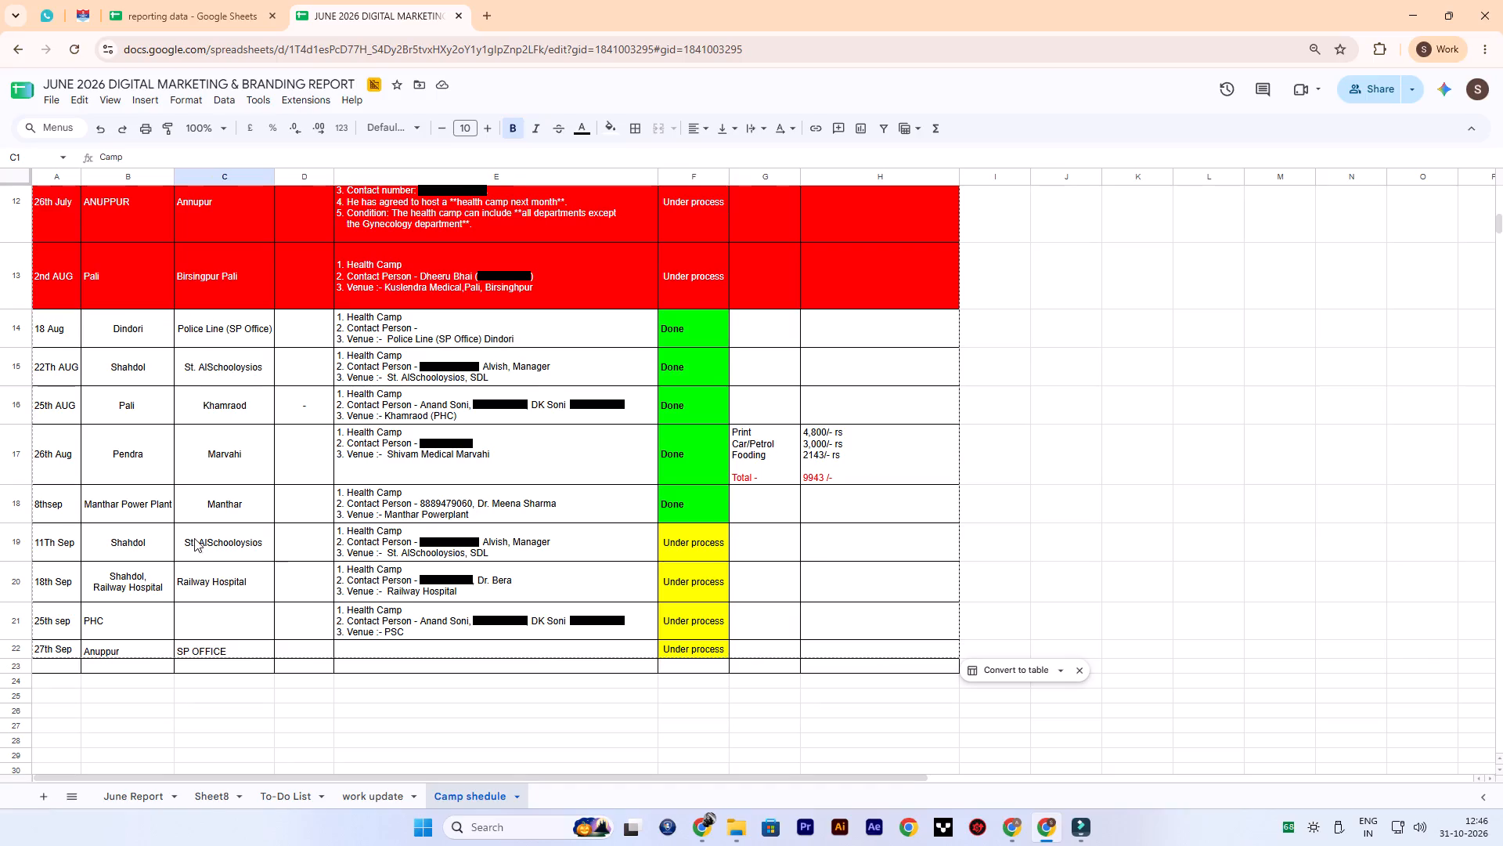
Open the Untitled spreadsheet from the Sheets file list and review its camp schedule entries.
click(13, 89)
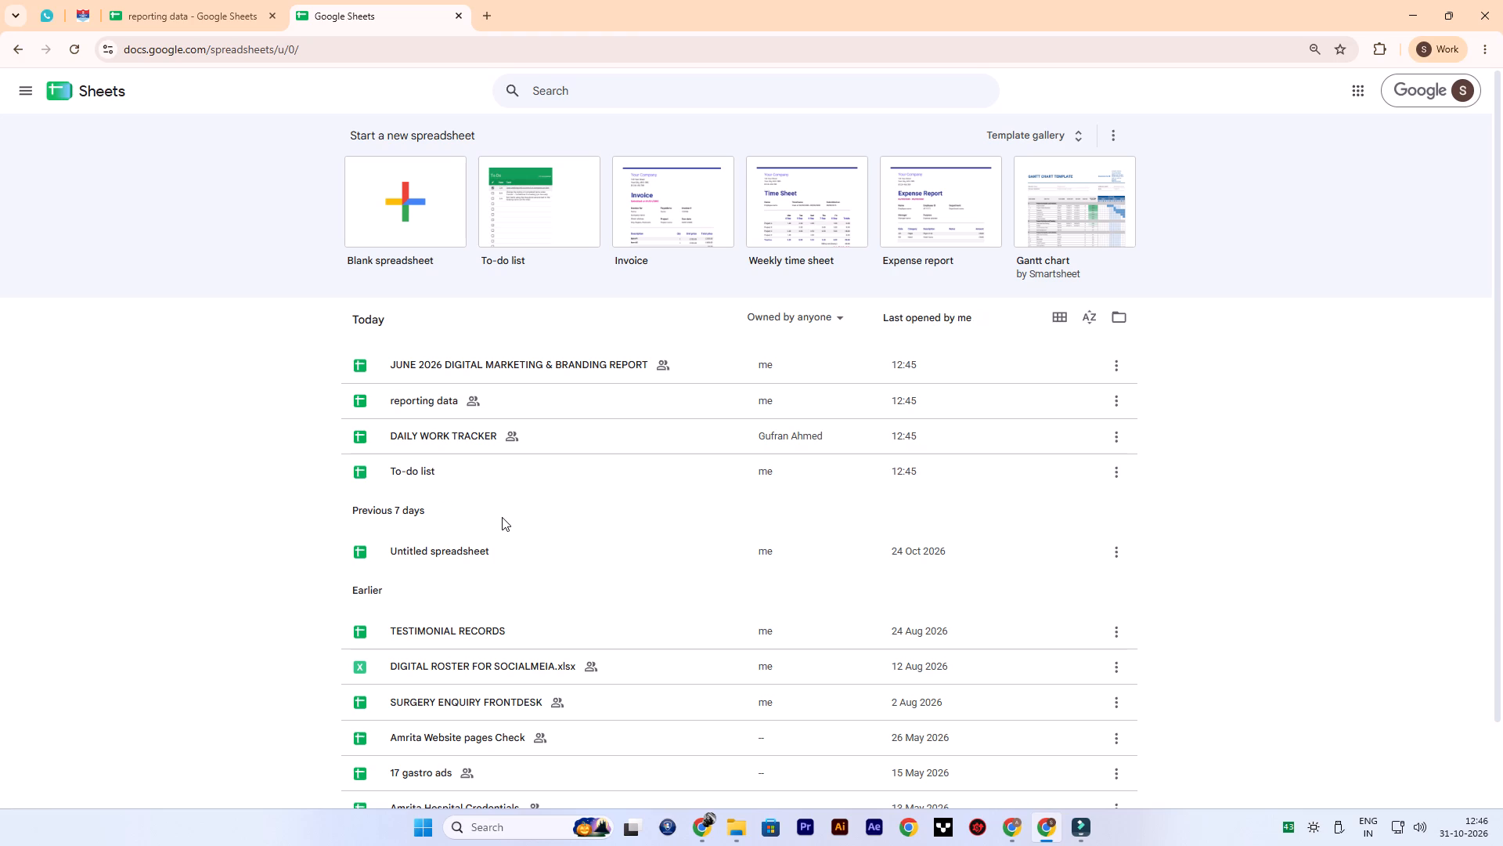
click(416, 559)
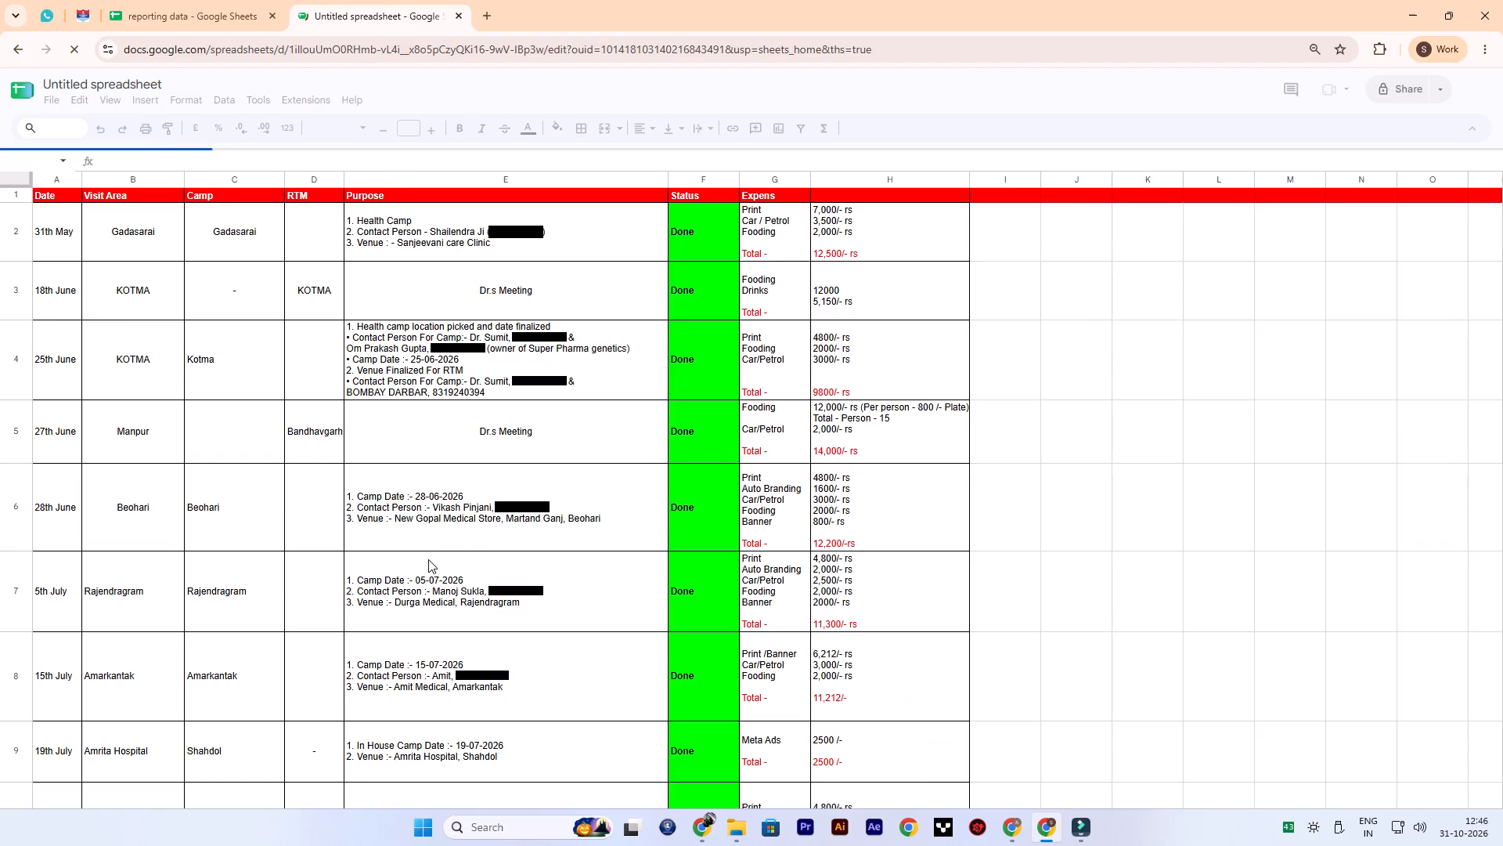
scroll(546, 581, down, 20)
scroll(546, 581, down, 8)
scroll(643, 594, up, 16)
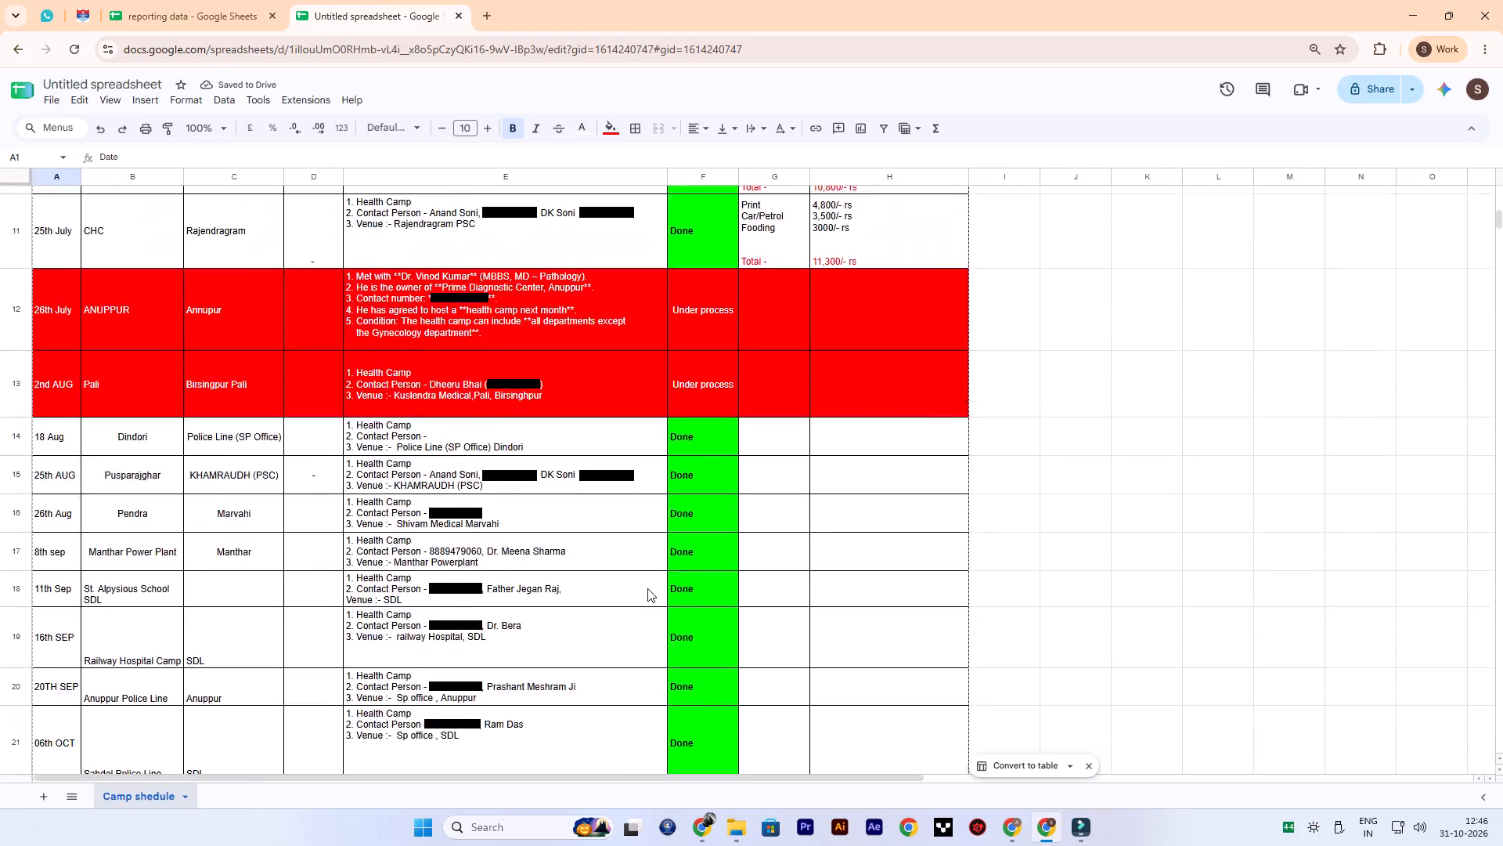
scroll(647, 588, up, 20)
scroll(647, 588, up, 1)
scroll(647, 573, down, 14)
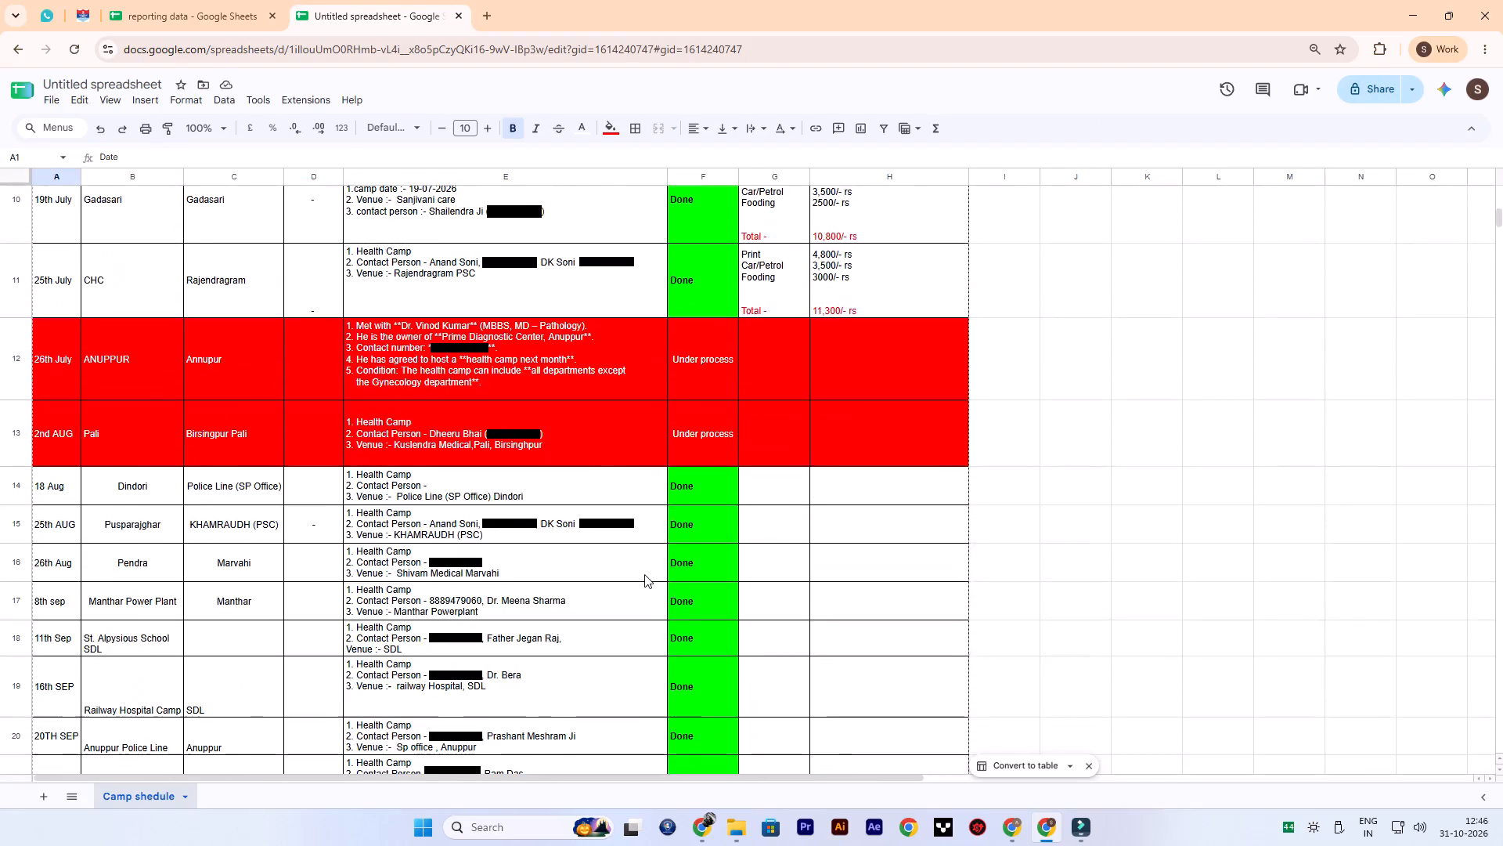
scroll(644, 574, down, 7)
Rename the untitled spreadsheet as "Camp Sheduling Data".
click(134, 84)
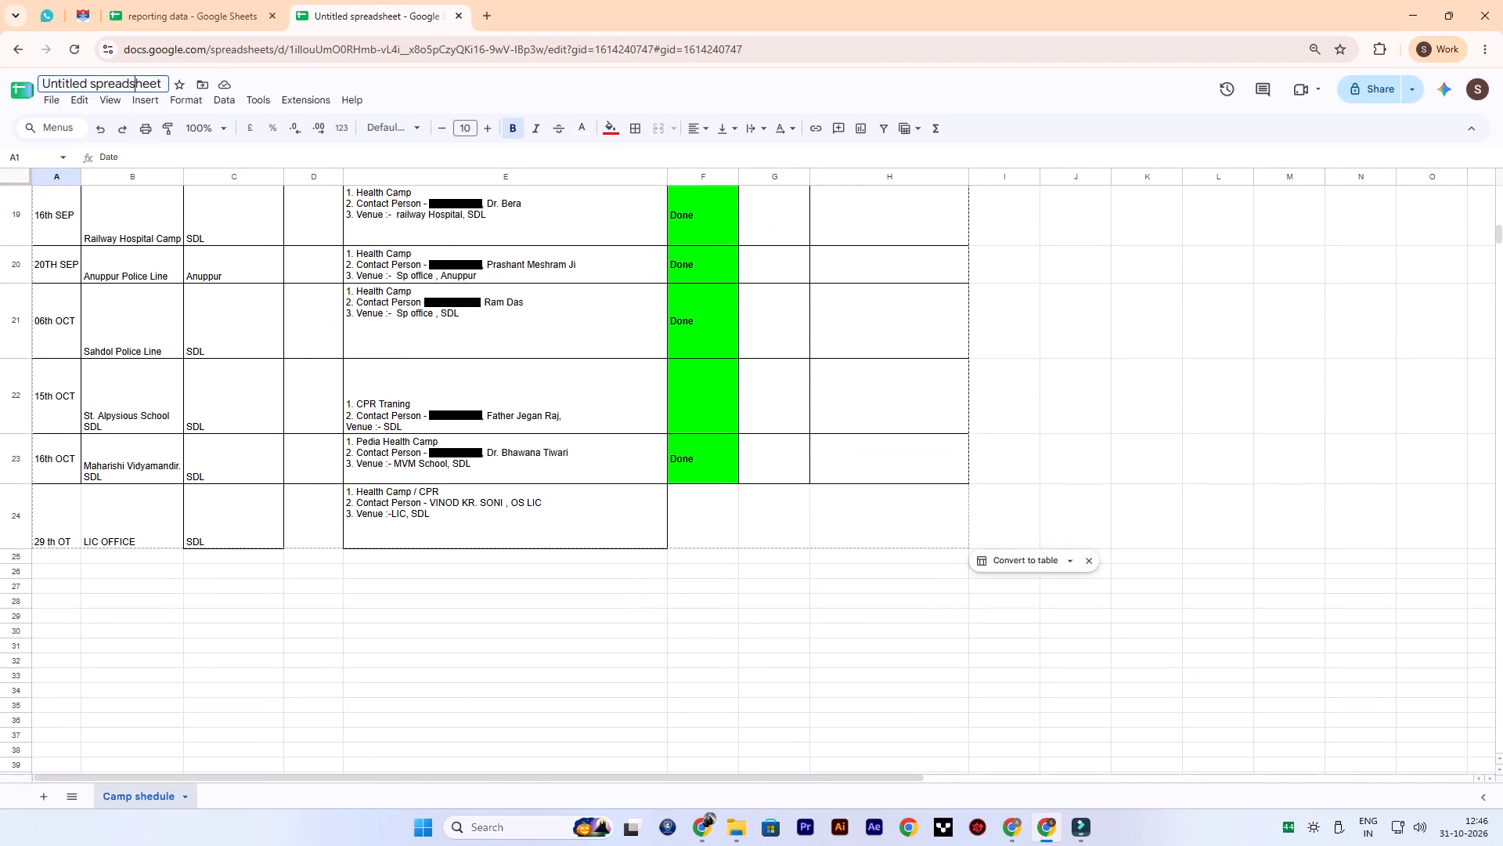
key(ctrl+a)
text(Camp Dtat)
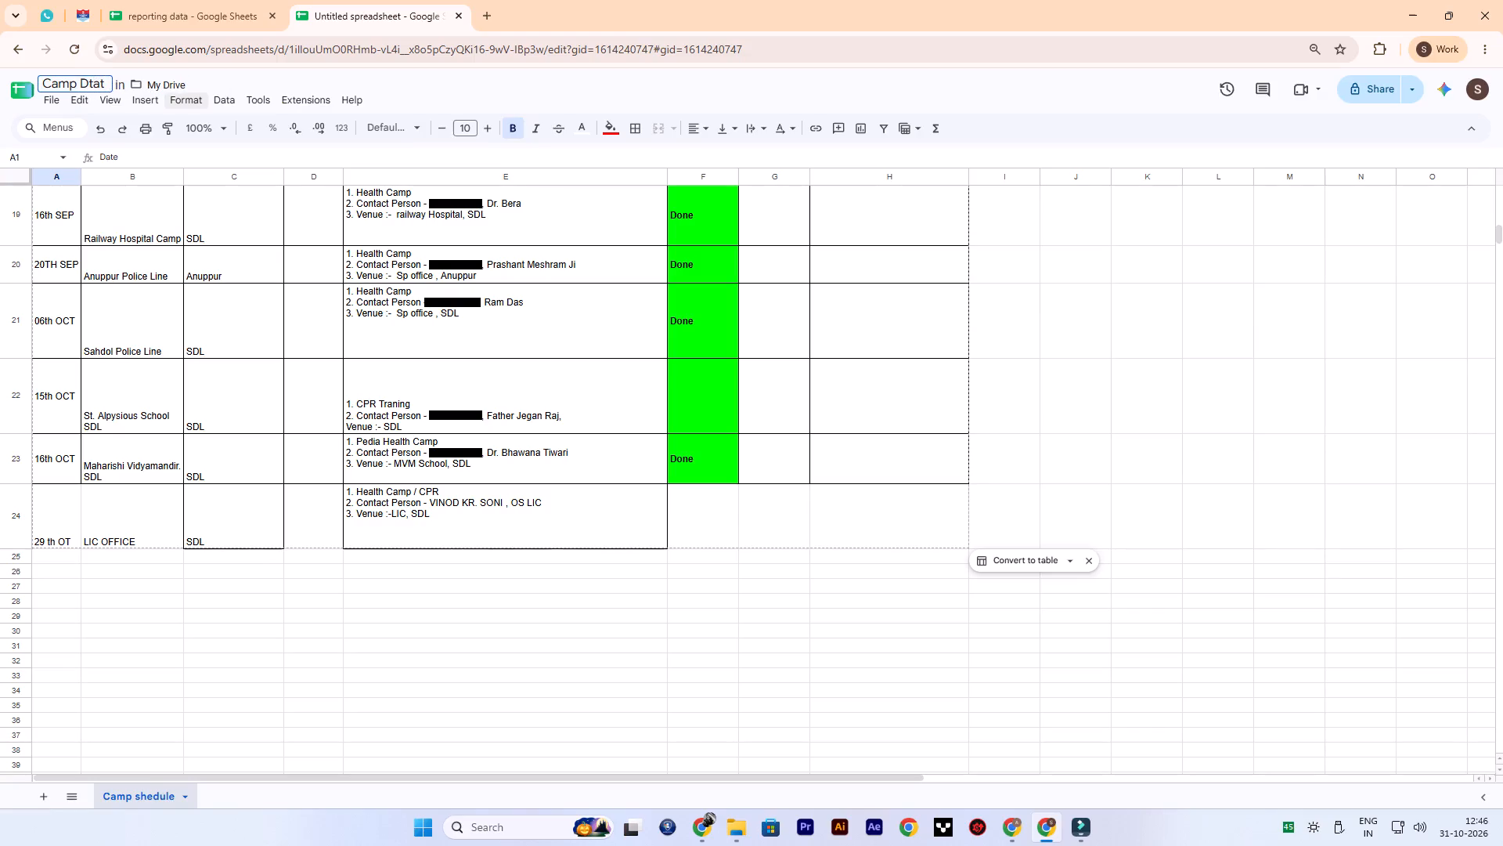
key(BackSpace)
key(BackSpace)
key(BackSpace)
text(ata)
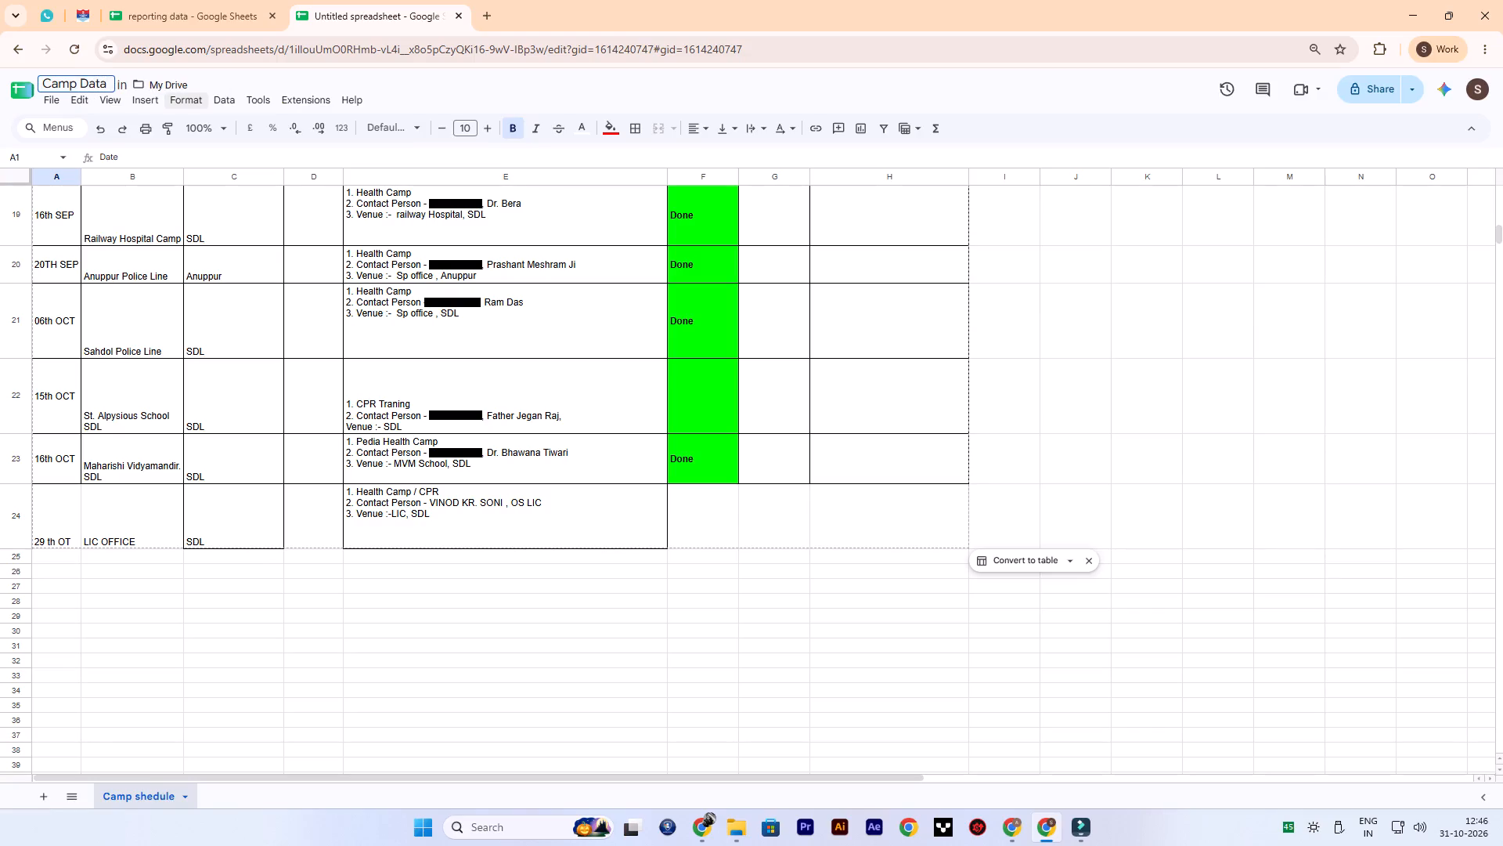
key(ctrl+BackSpace)
text(Seduli)
key(BackSpace)
key(BackSpace)
key(BackSpace)
key(BackSpace)
key(BackSpace)
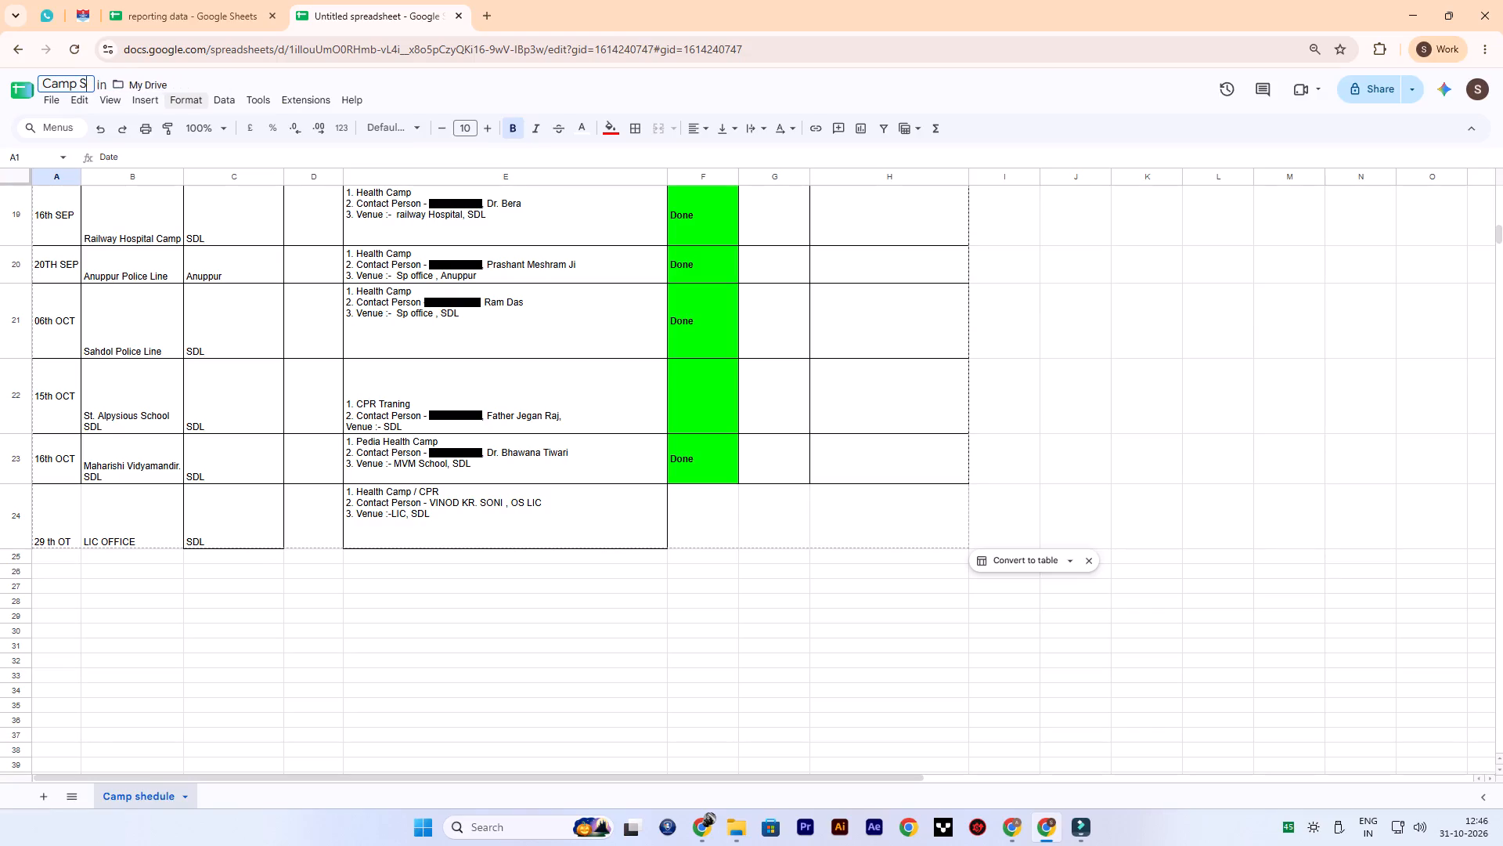
text(hed)
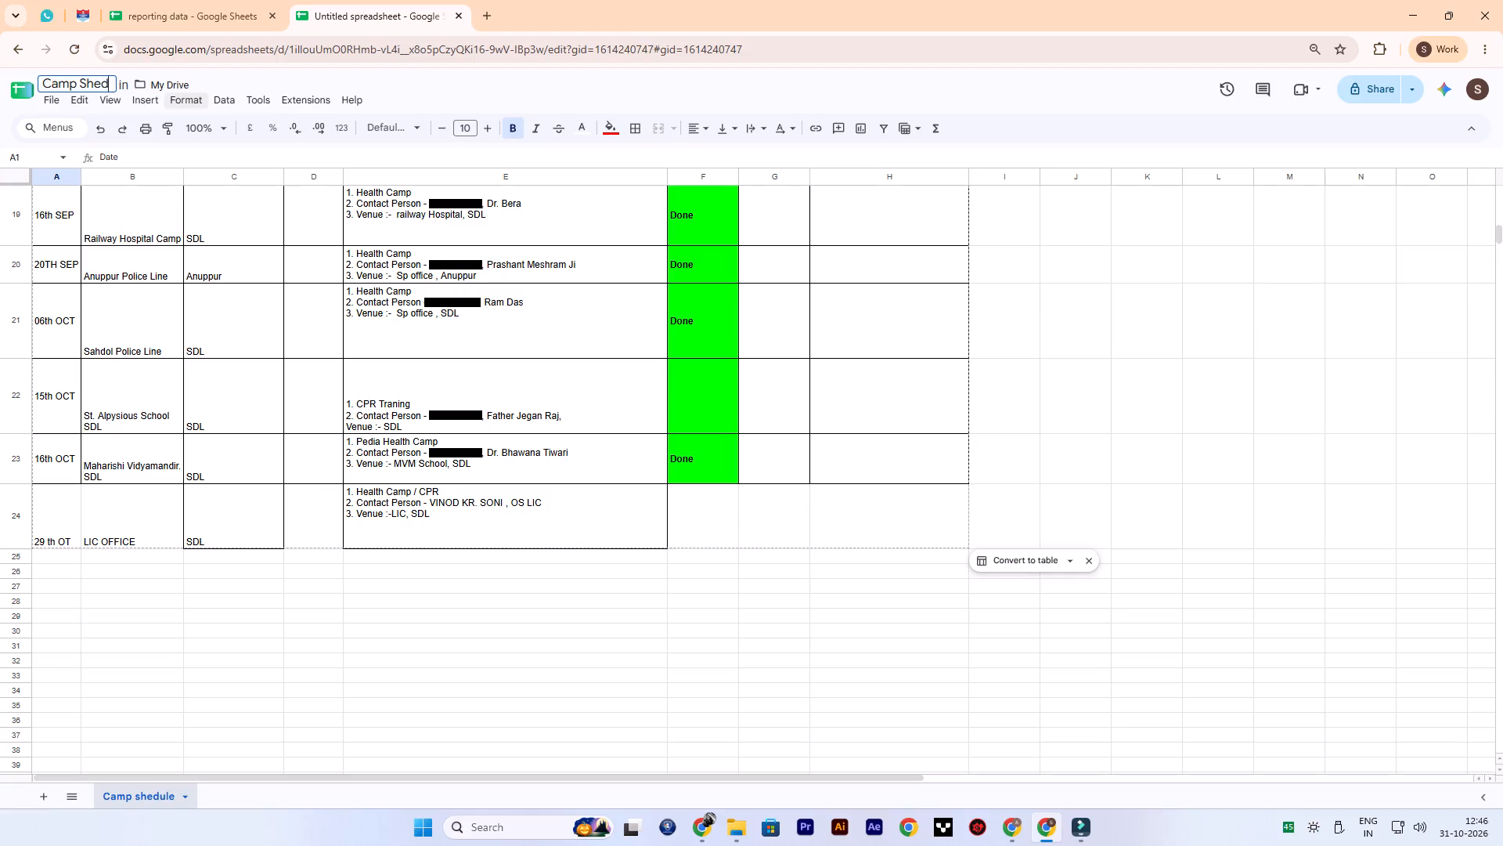
text(uling Data)
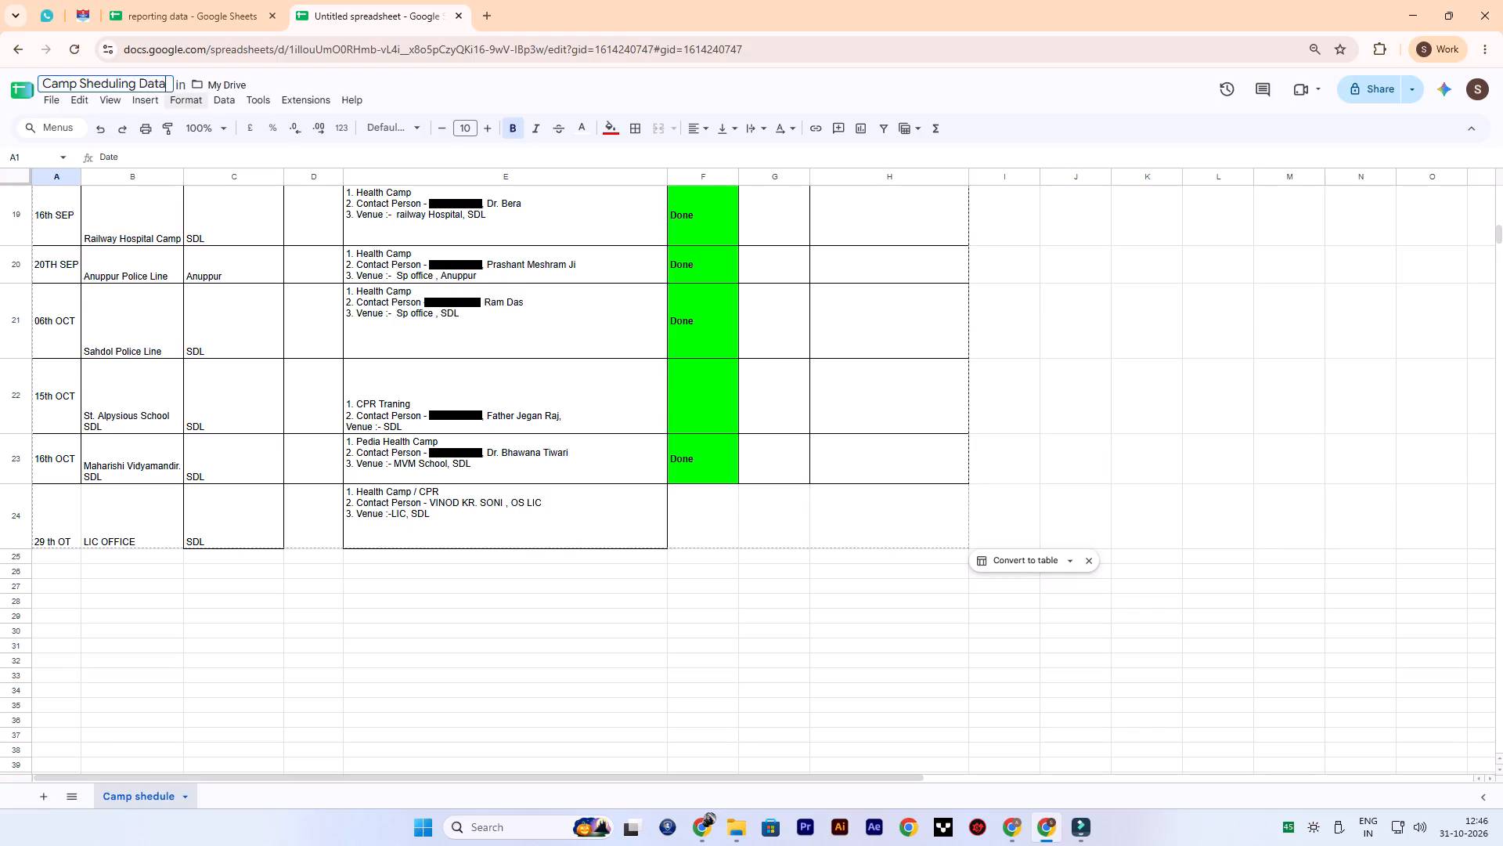
click(421, 580)
scroll(384, 573, up, 1)
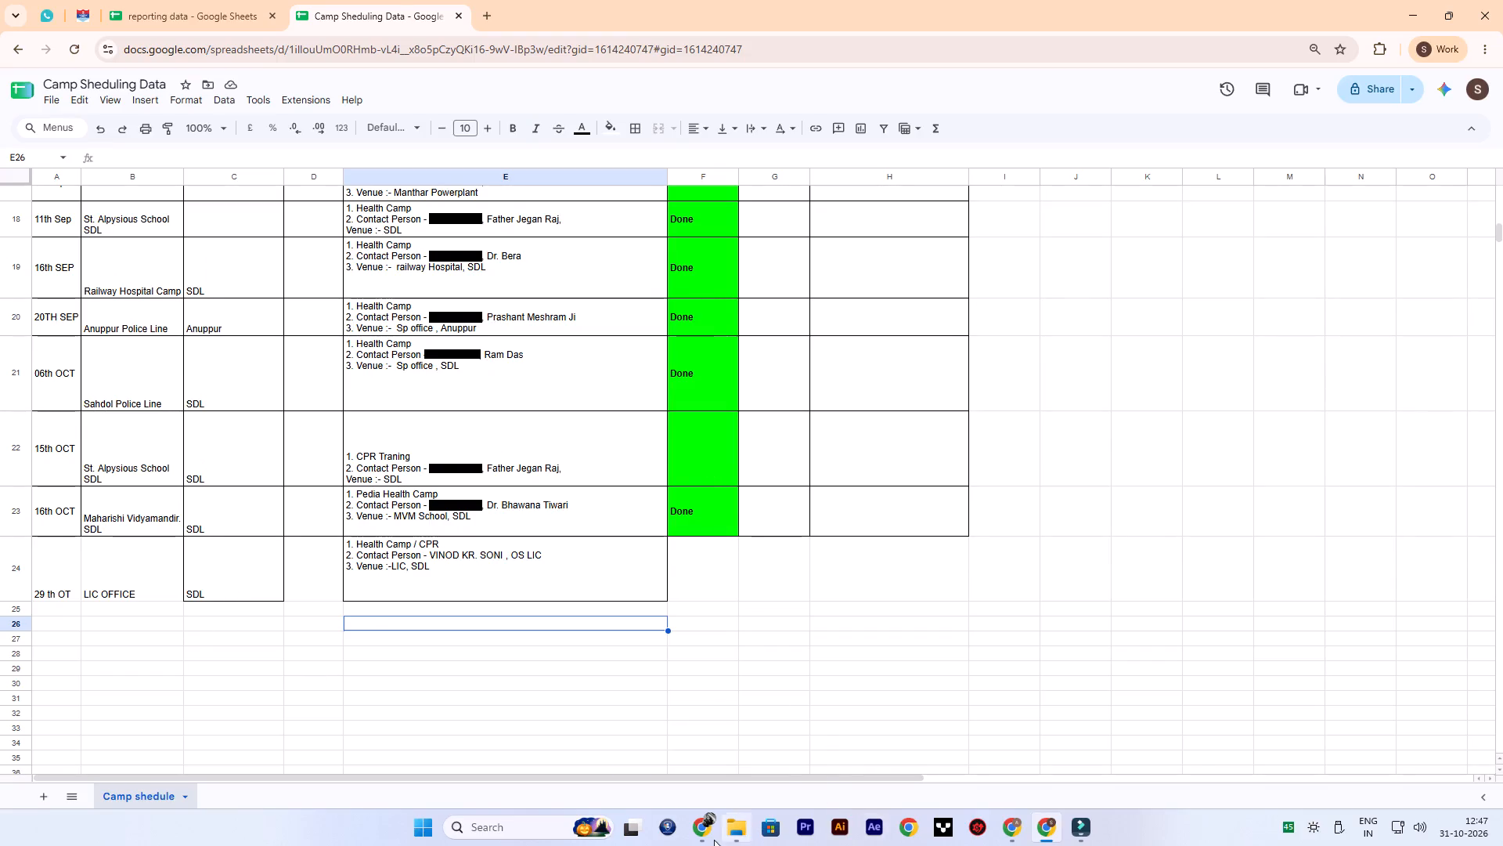
Switch back to the November 2026 plan window and enter "1. LIC Office/SBI Bank" inside the parentheses in B9.
click(699, 824)
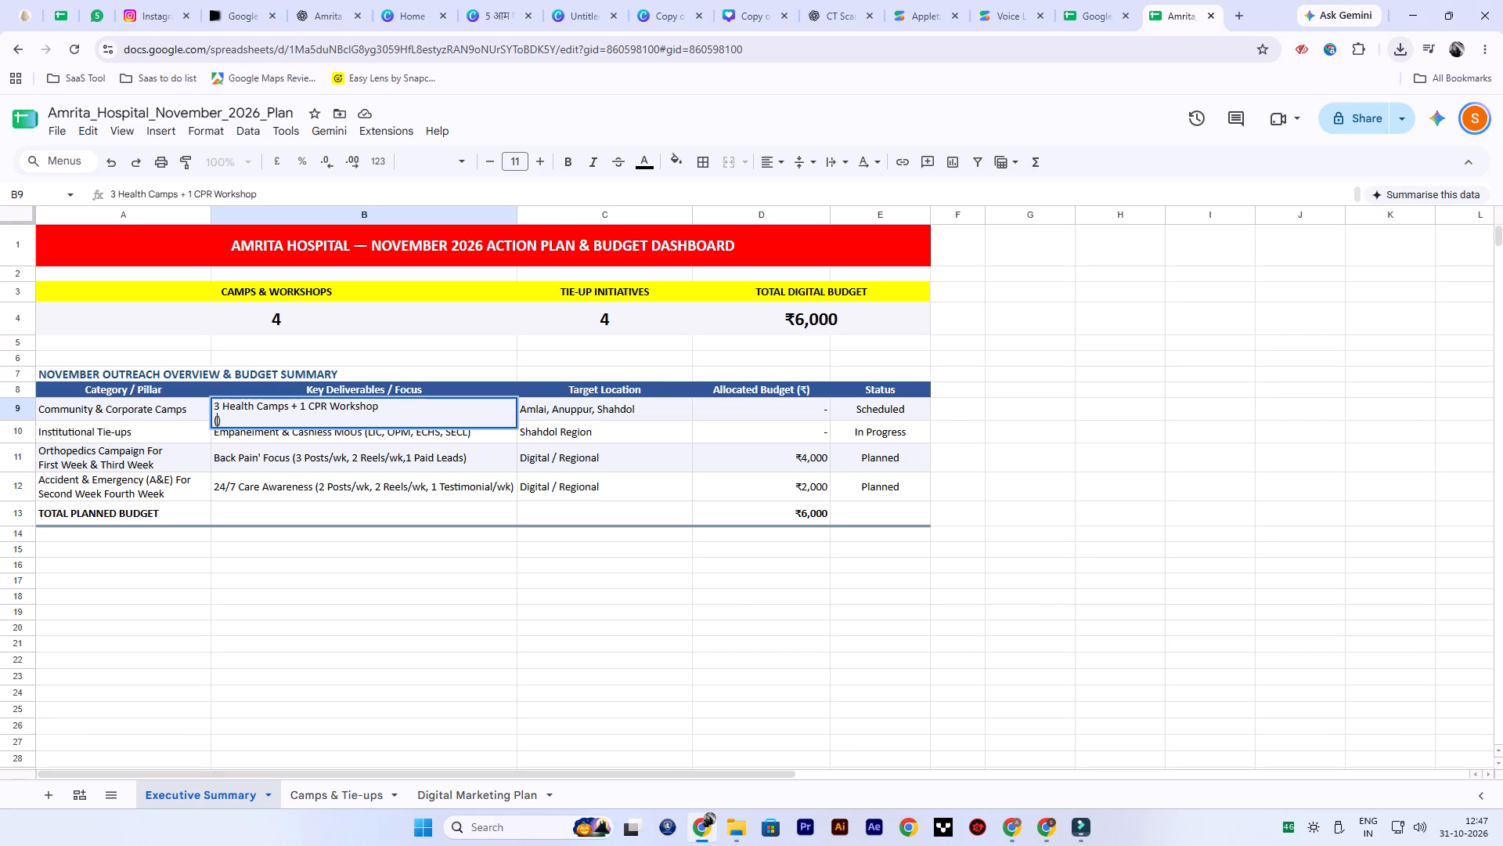
text(1.)
key(space)
text(LIC Office)
key(slash)
key(space)
text(S)
key(BackSpace)
key(BackSpace)
text(Sb)
key(shift+BackSpace)
text(BI Bank)
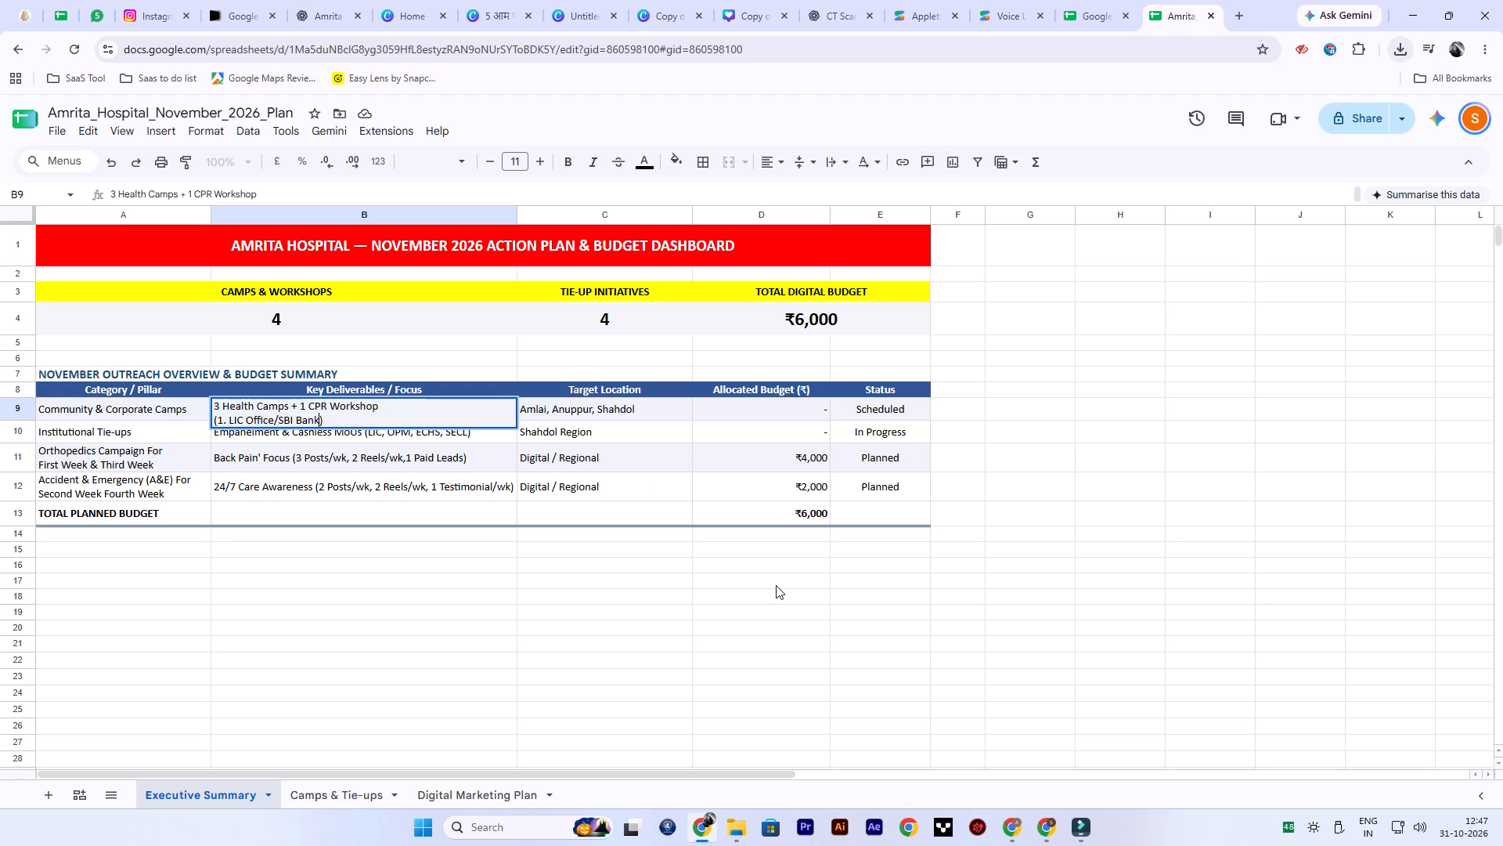
key(Right)
key(Left)
key(shift+Return)
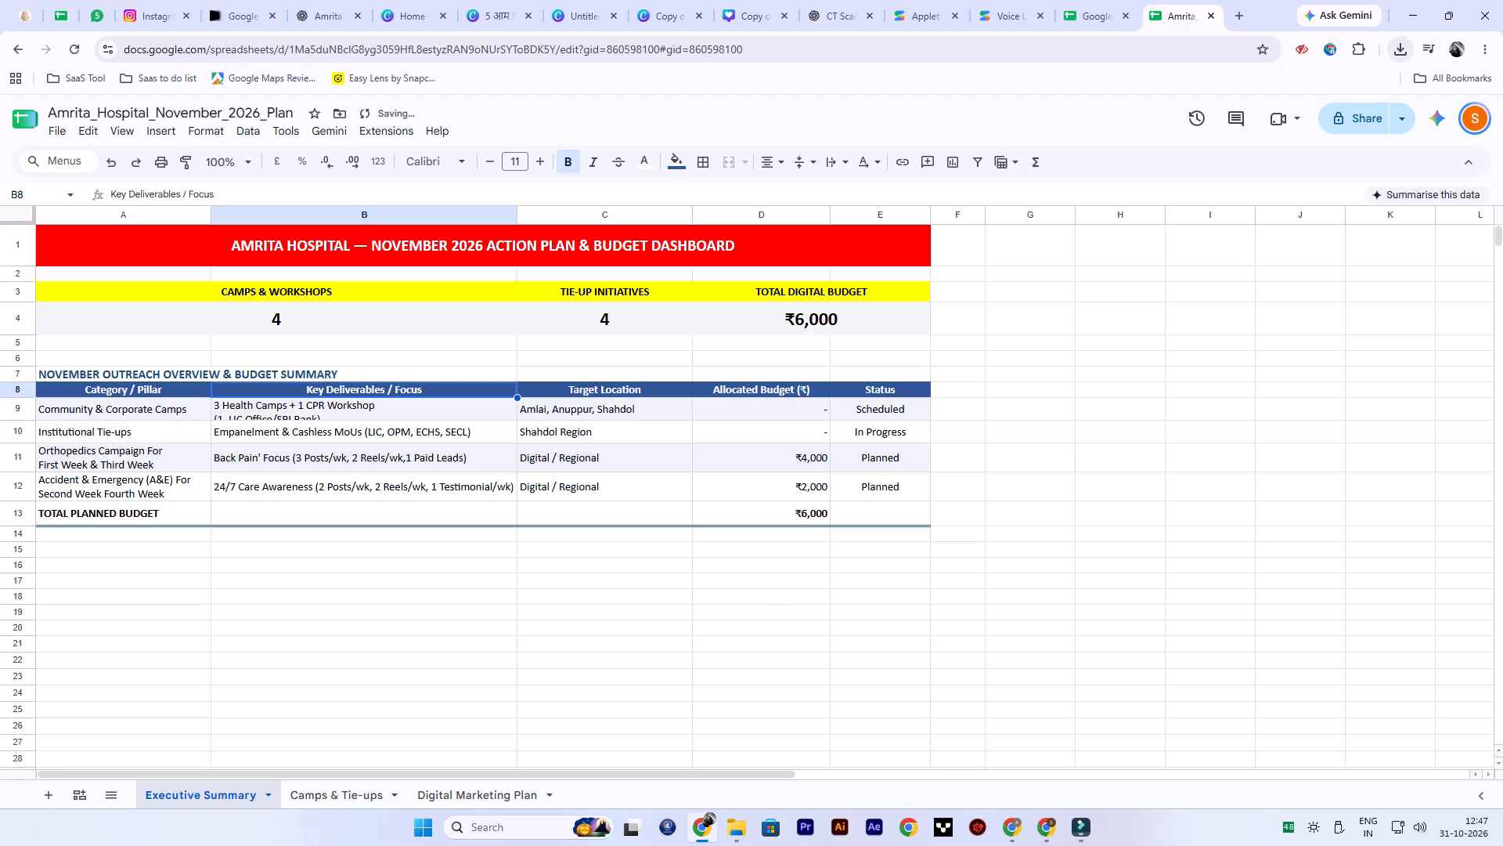
Add a second parenthesized line reading "2. Retail Camp" below the LIC Office/SBI Bank entry in B9.
double_click(366, 414)
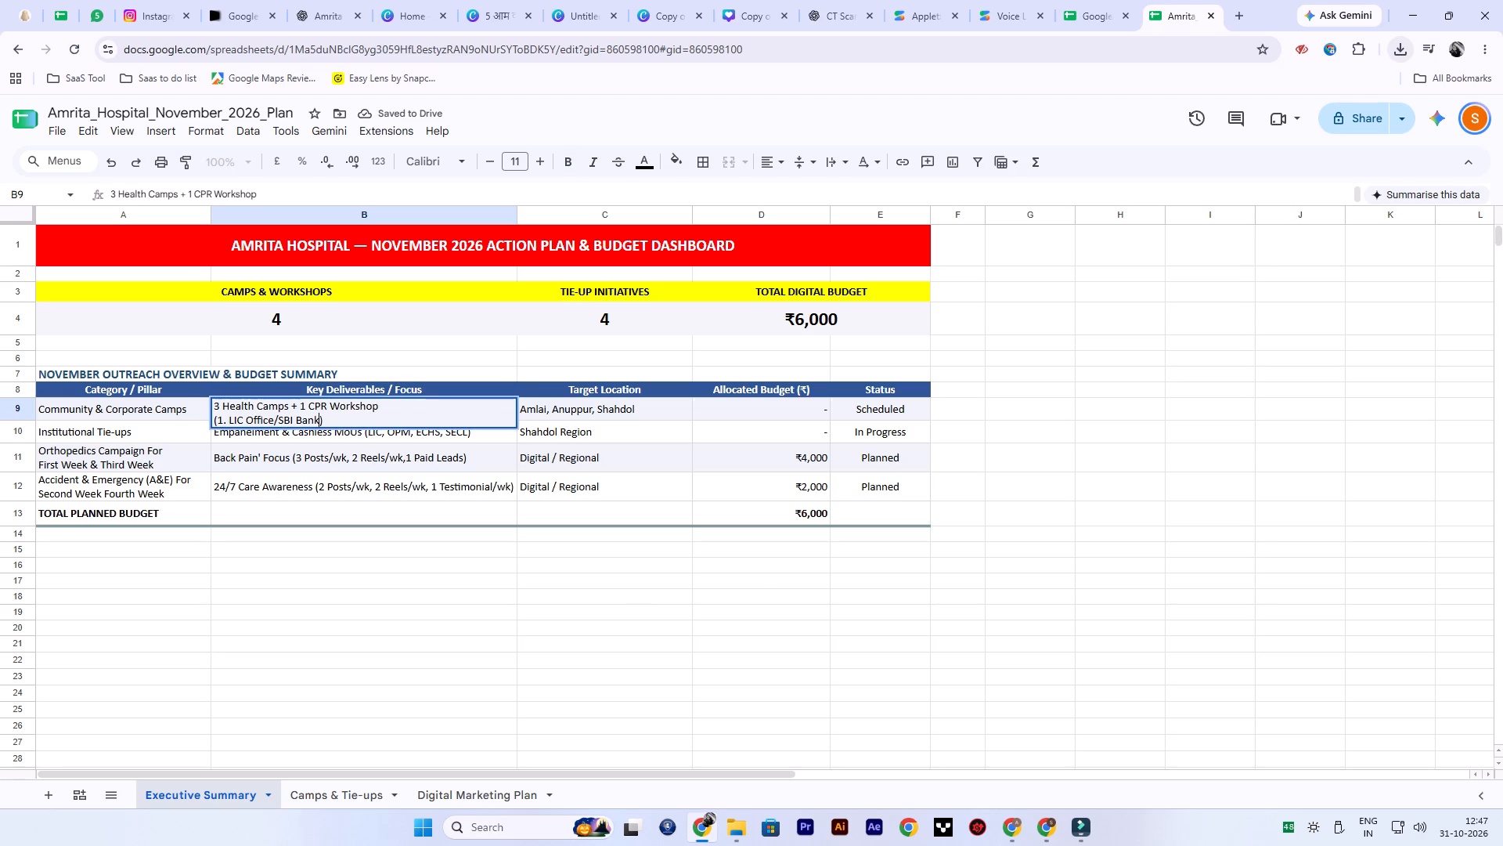
click(319, 417)
key(ctrl+Return)
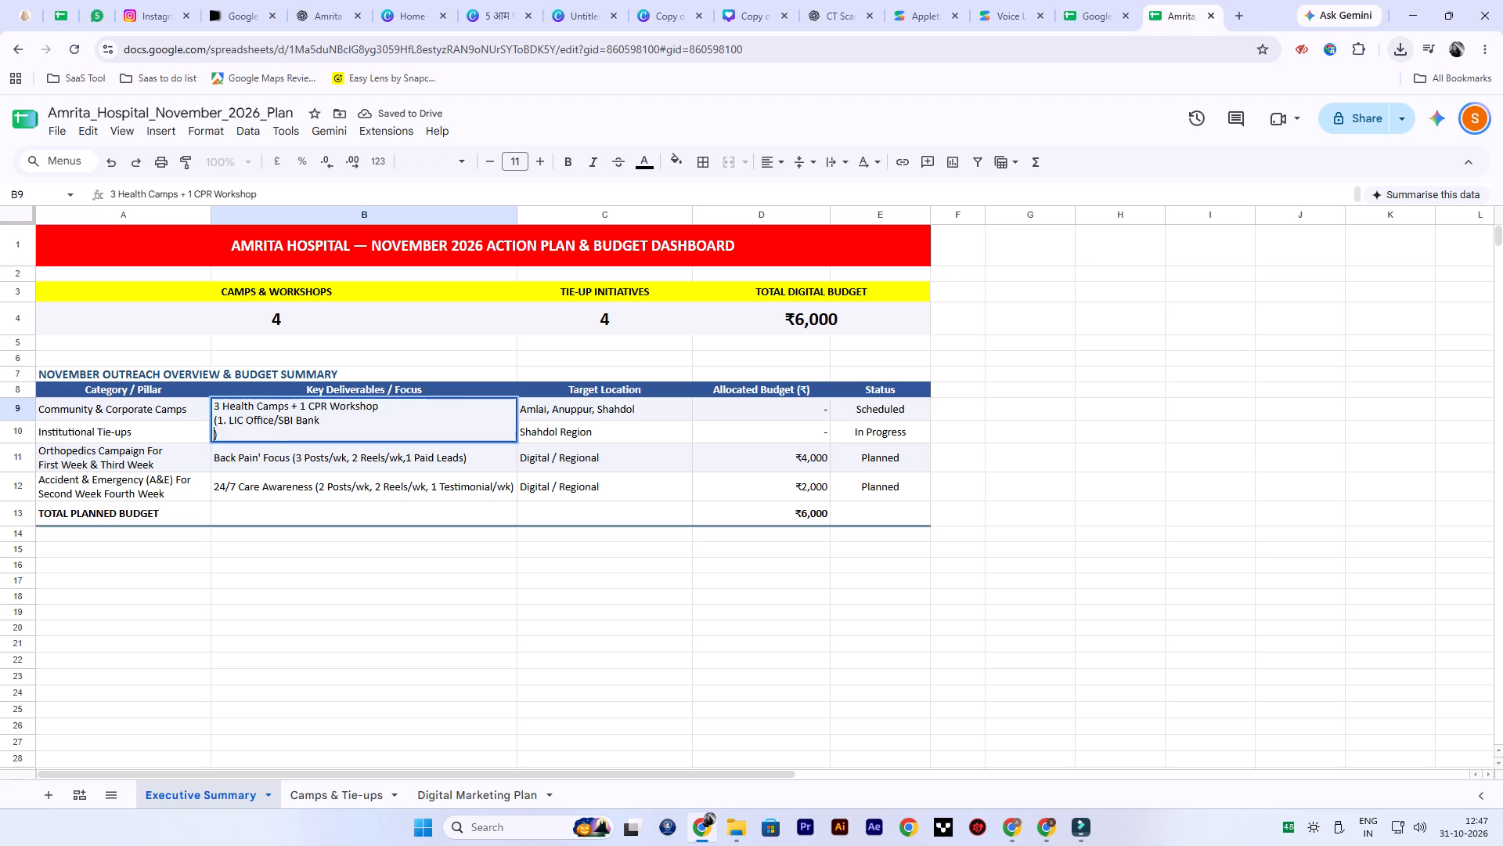
key(ctrl+z)
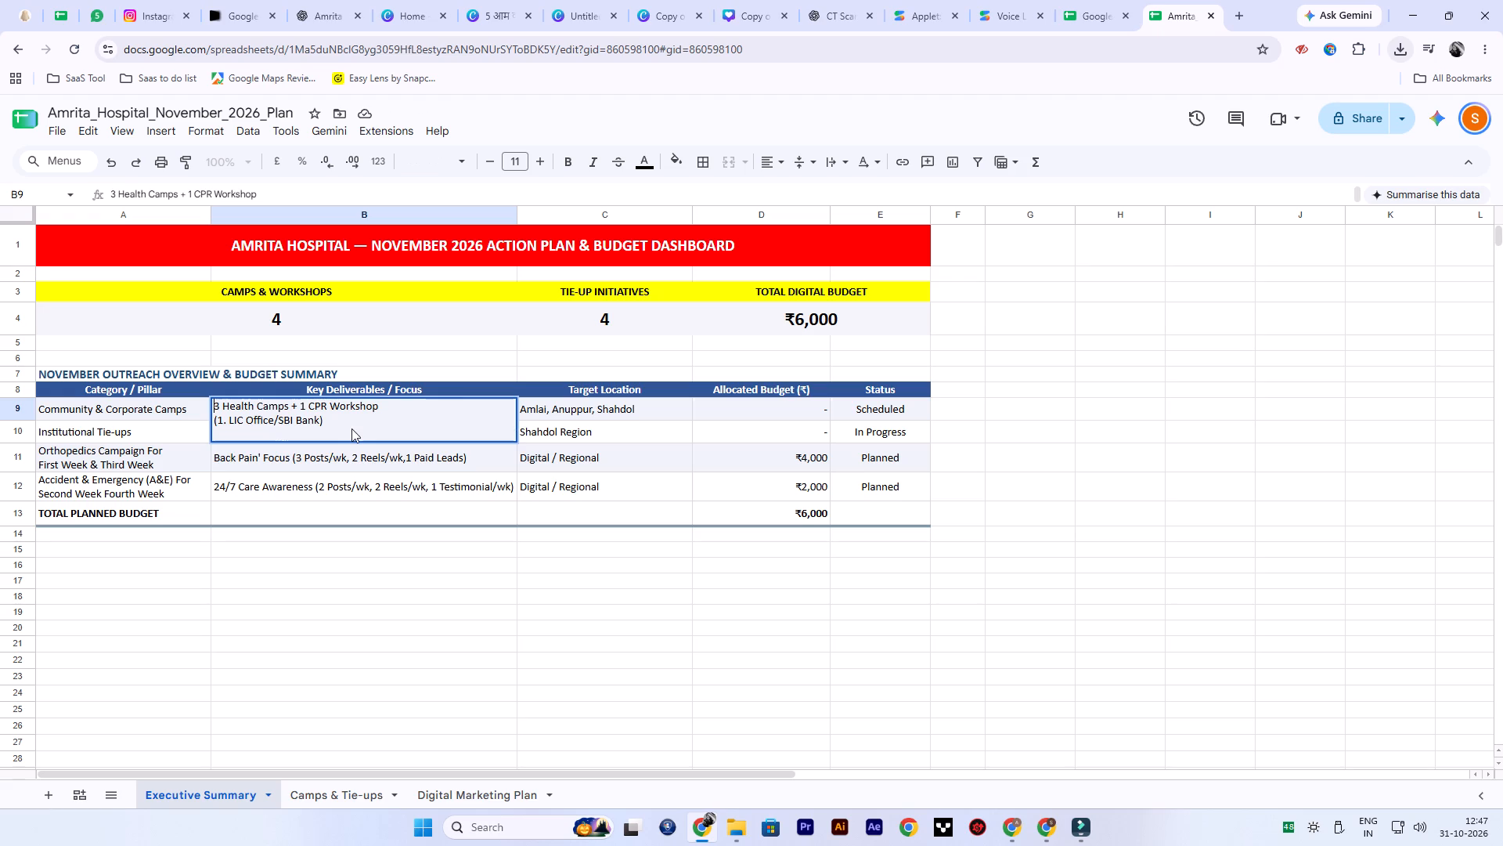
click(334, 421)
drag(327, 420, 218, 421)
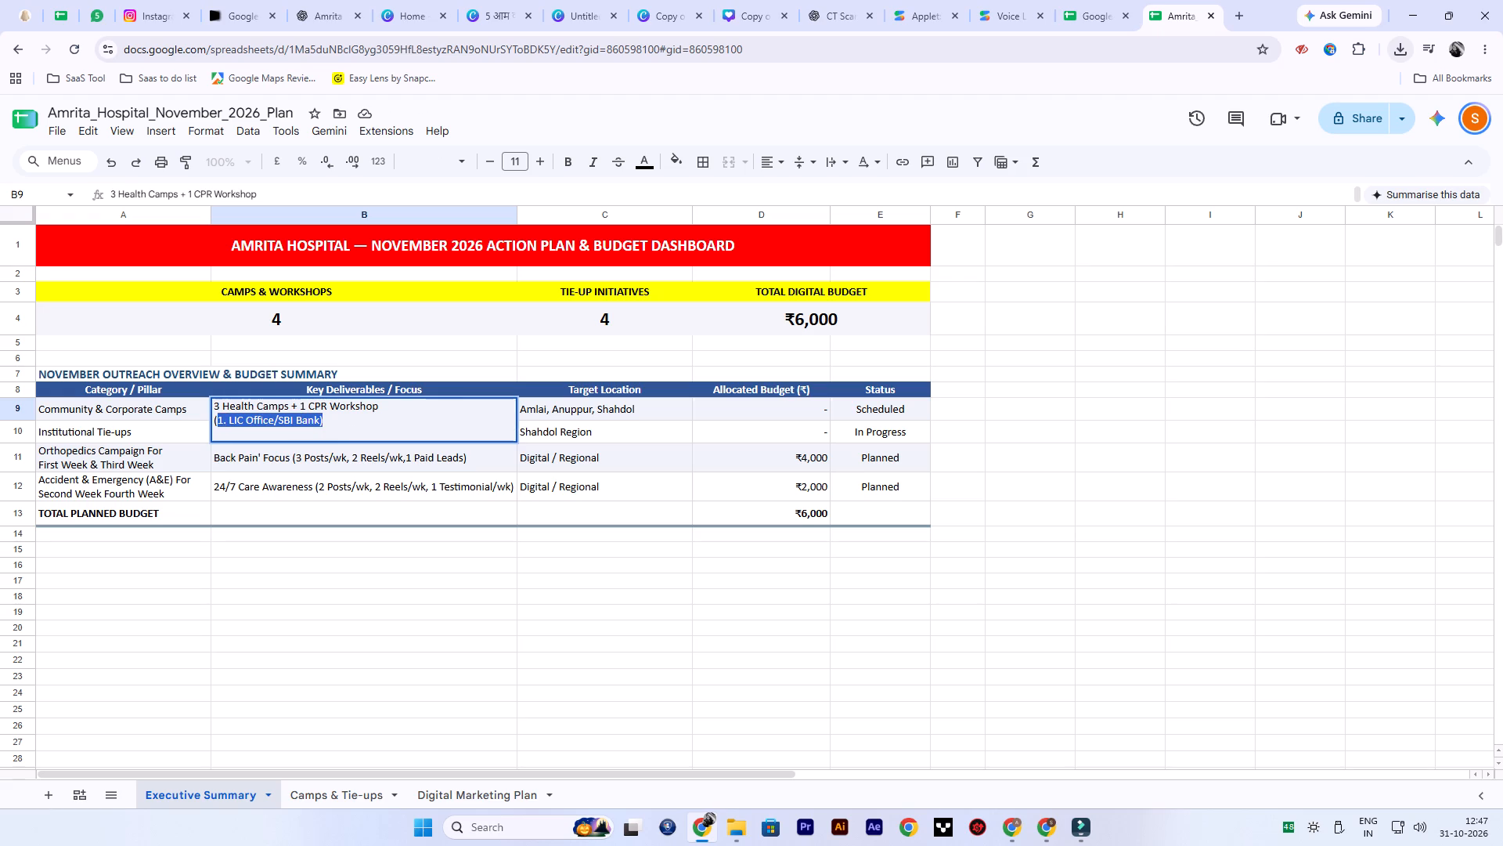
drag(218, 421, 242, 421)
click(342, 420)
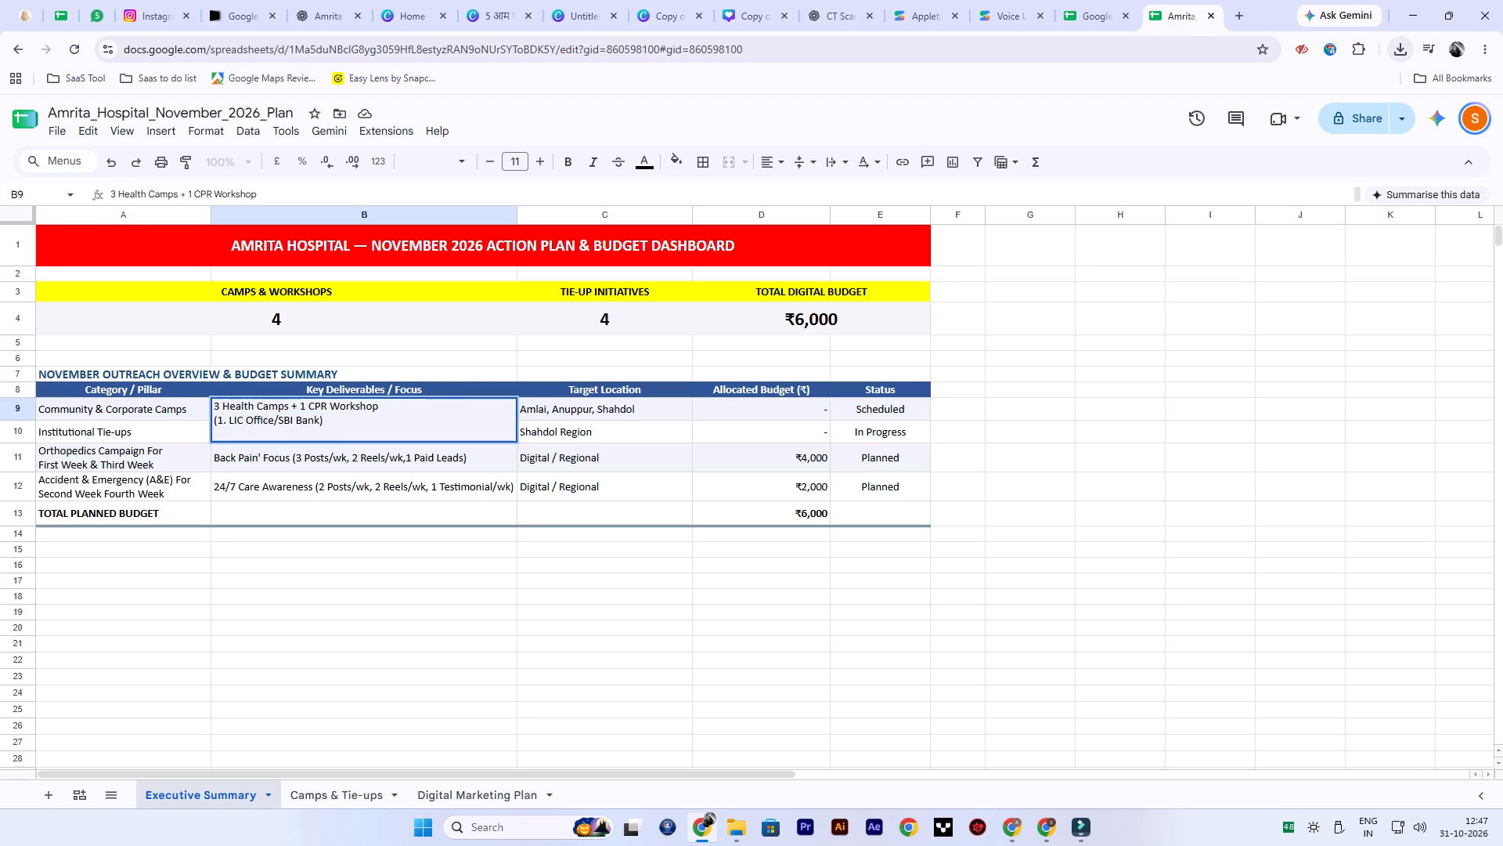
key(ctrl+Return)
text(())
key(Left)
text(2.)
key(space)
text(Retail Camp)
key(space)
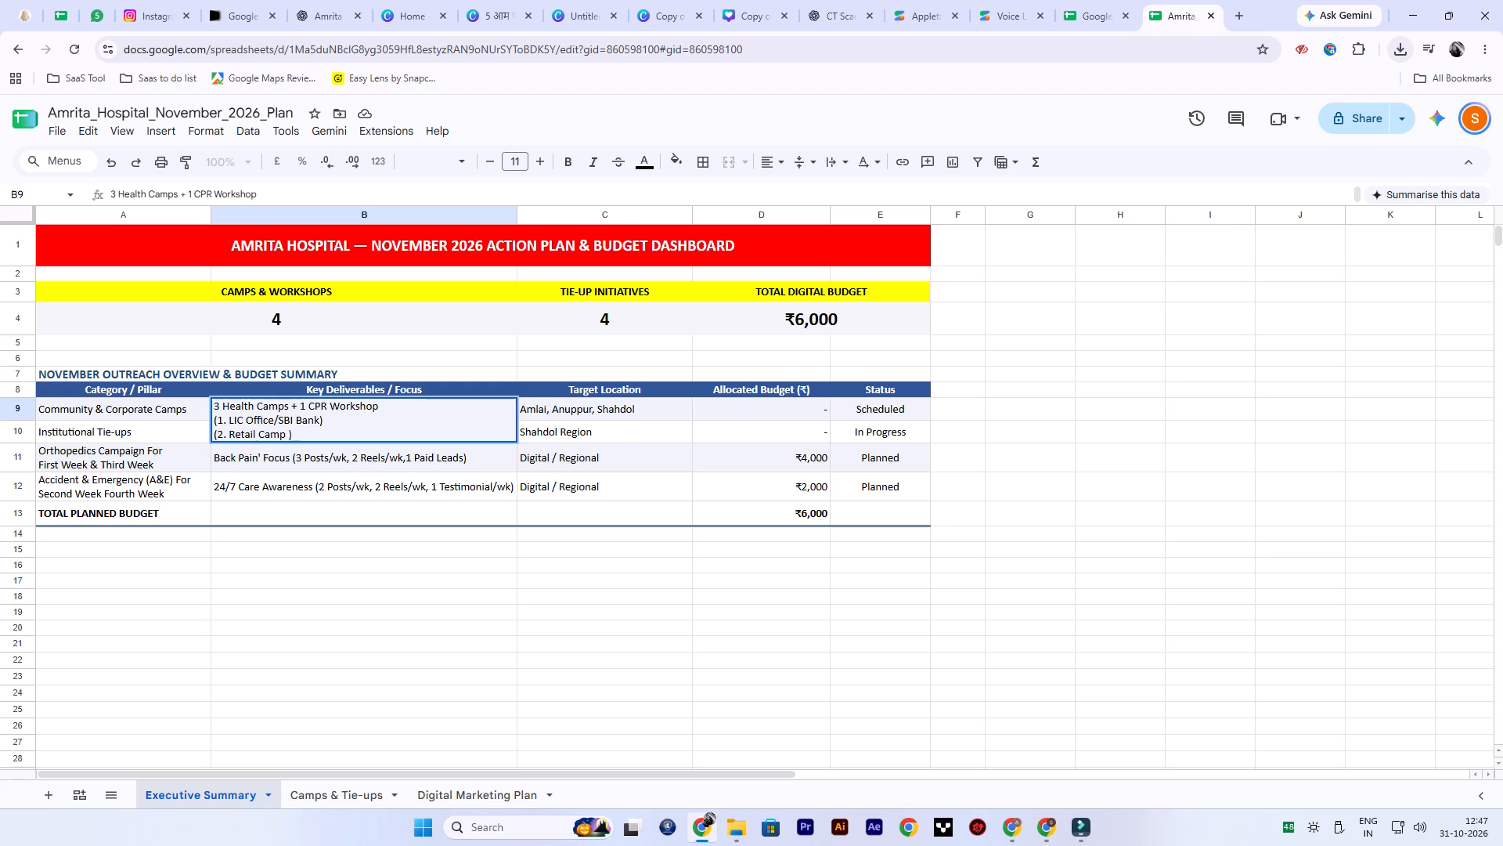
Complete the Retail Camp entry inside its parentheses with the place and date ", Aunnpur 13/11/26".
key(Down)
key(BackSpace)
key(shift+parenright)
key(Left)
text(Ru)
key(ctrl+BackSpace)
key(shift+a)
key(n)
key(BackSpace)
key(BackSpace)
key(BackSpace)
text(, Au)
text(nnpur)
key(space)
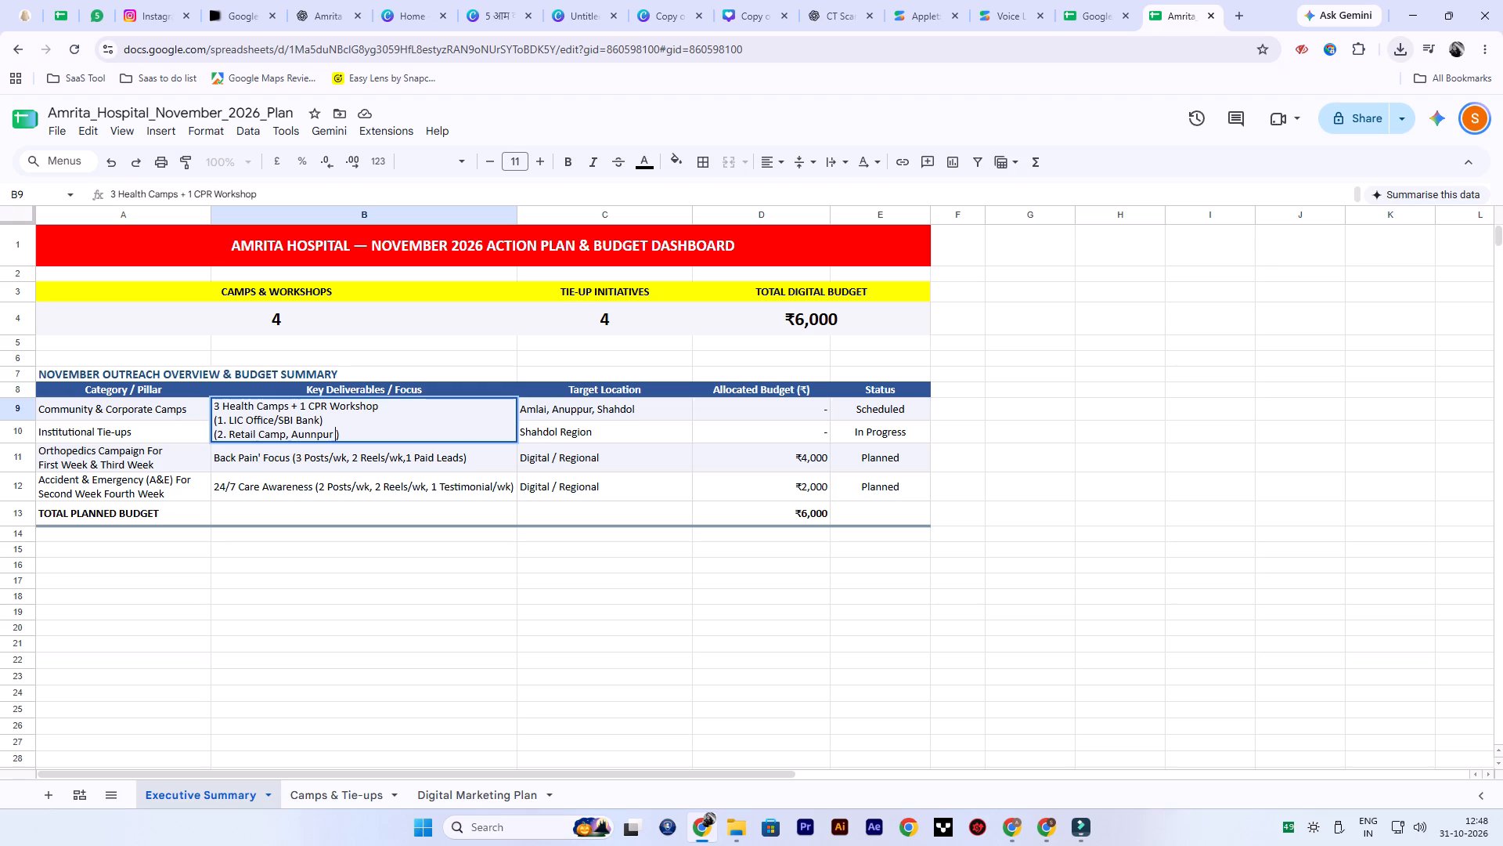
text(13)
text(/11/2)
key(6)
Add a third parenthesized line reading "3. Amli OPM" below the Retail Camp entry in B9.
click(405, 436)
key(ctrl+Return)
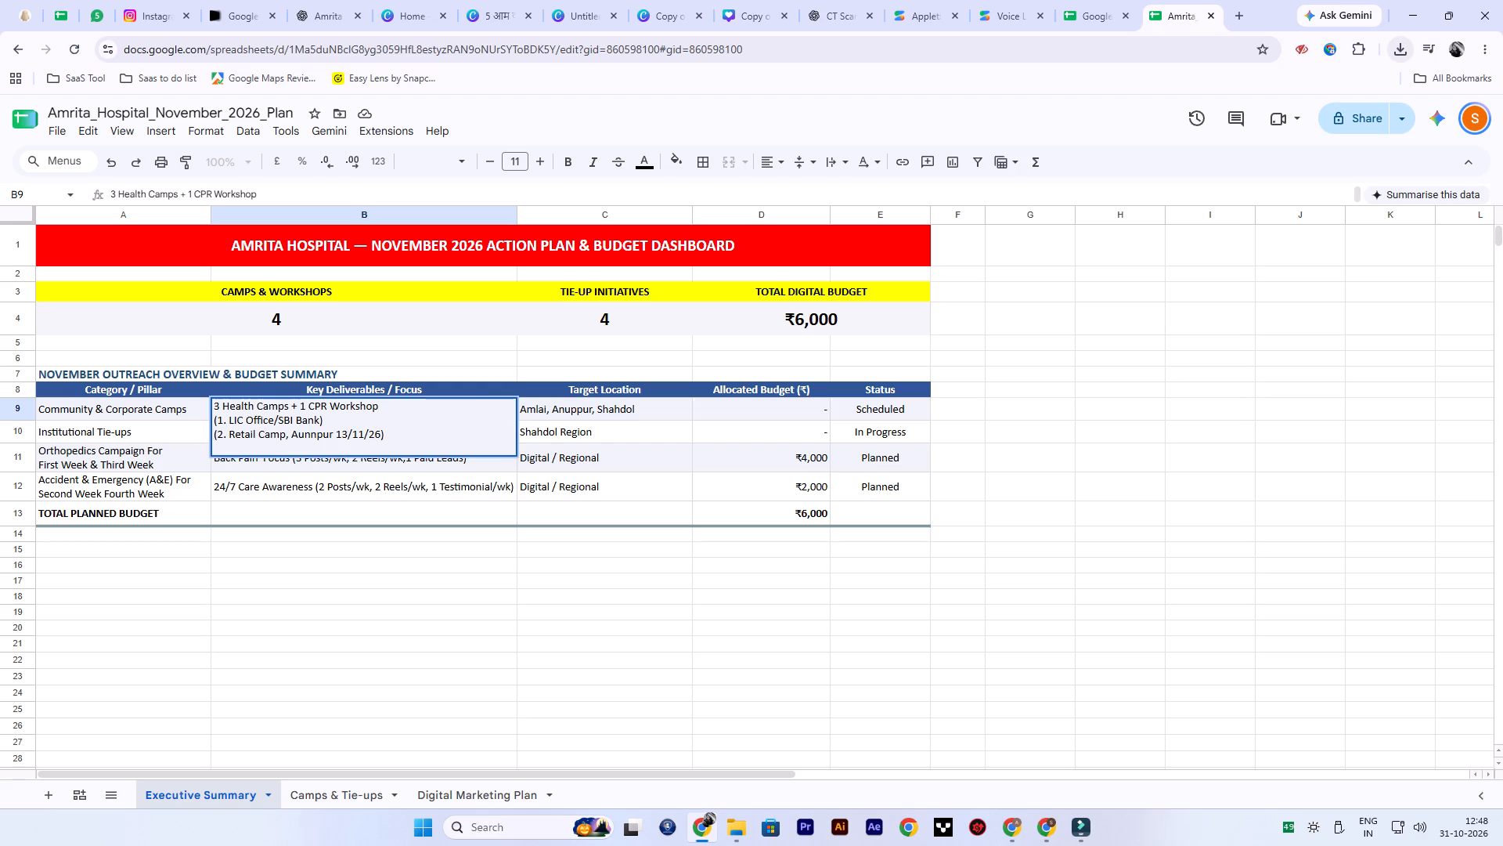
text(())
key(Left)
text(3.)
key(space)
text(Amli)
key(space)
text(OPM)
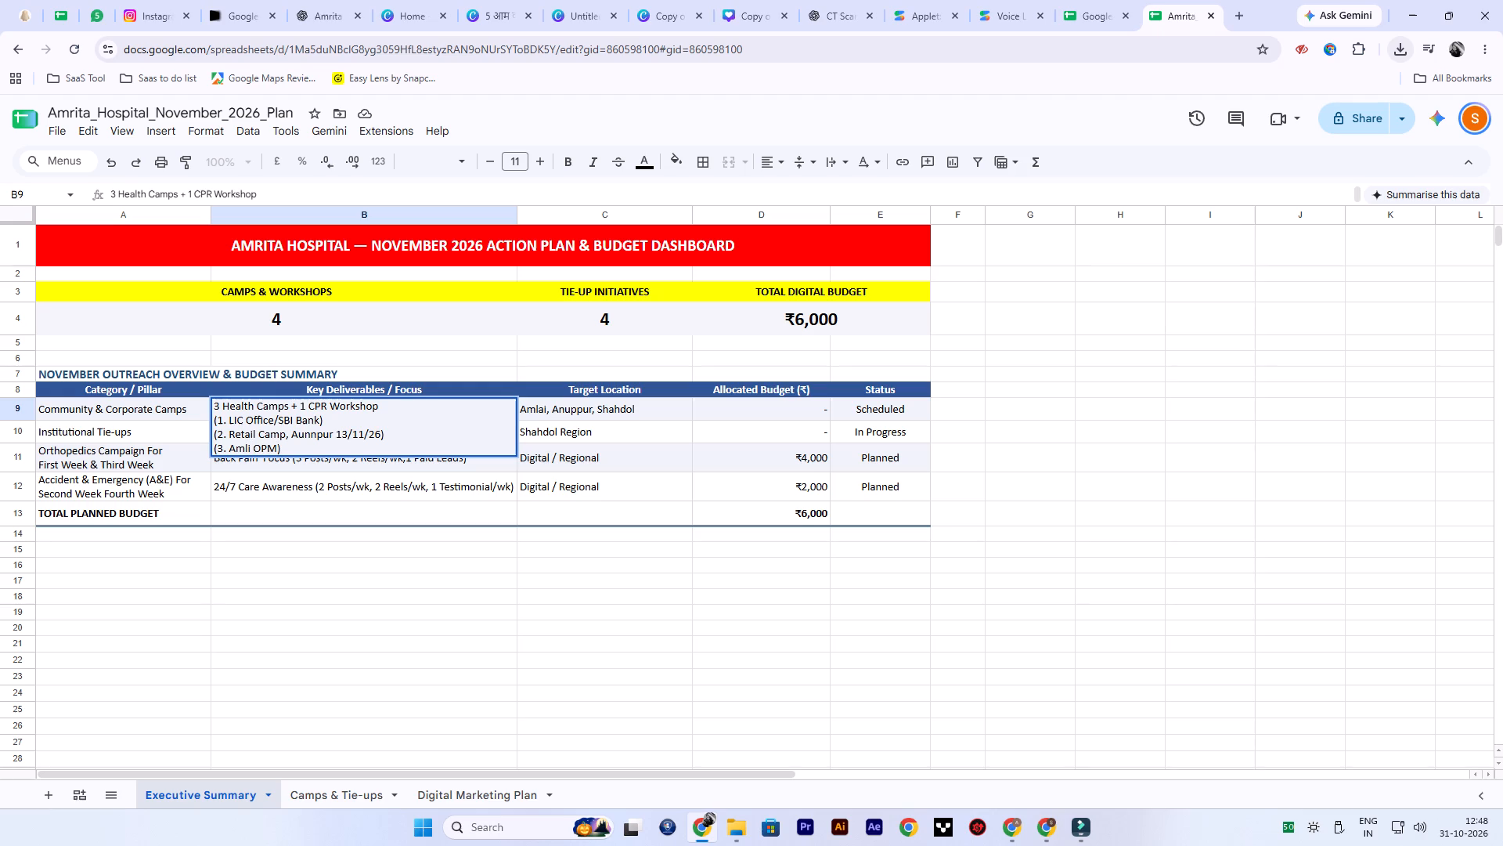
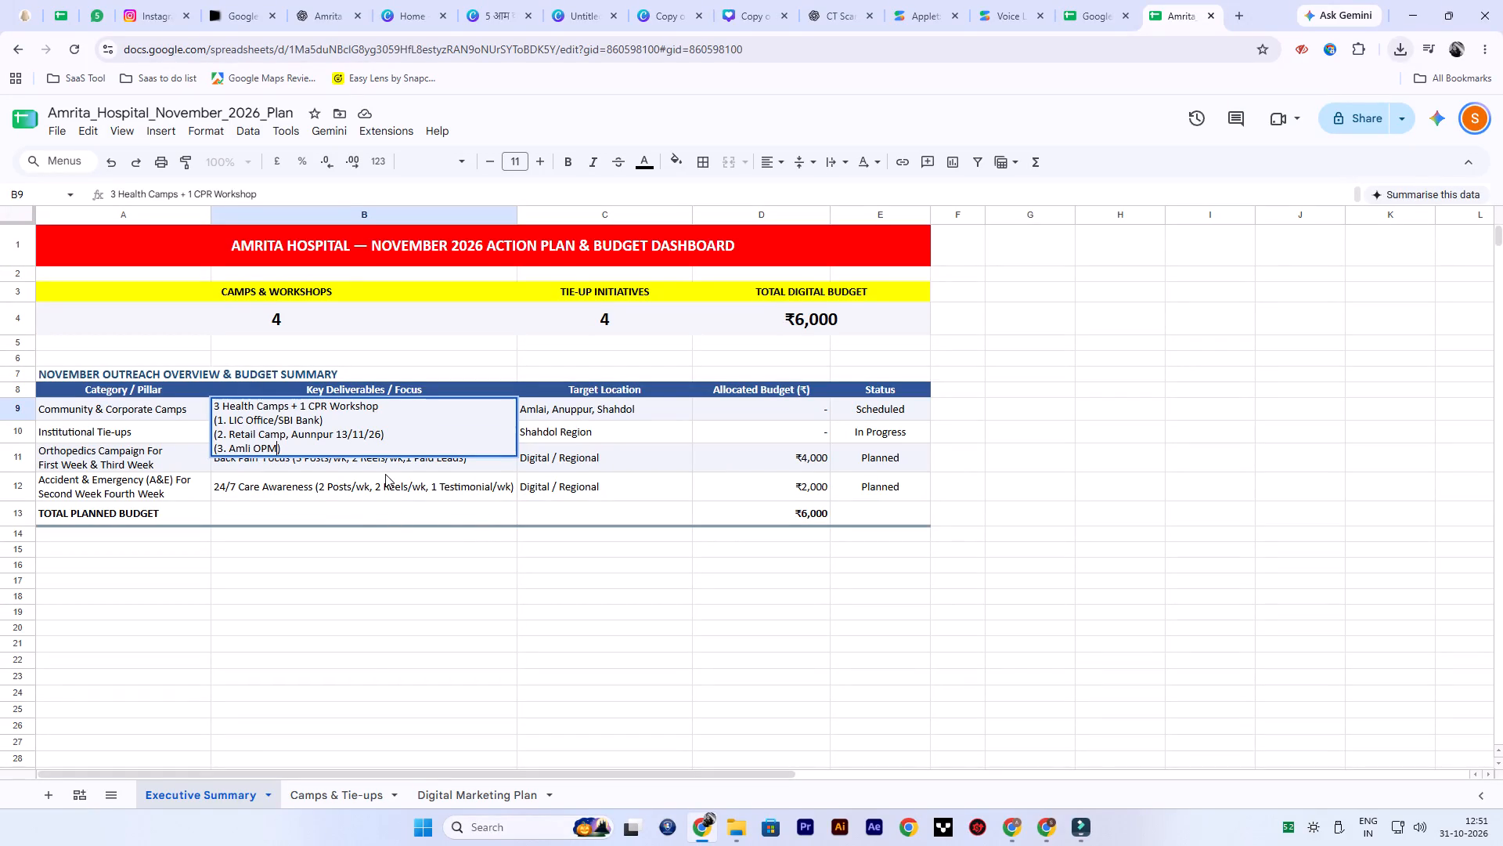
Fit row 9's height to its content so all the camp lines in B9 show.
click(372, 675)
double_click(20, 418)
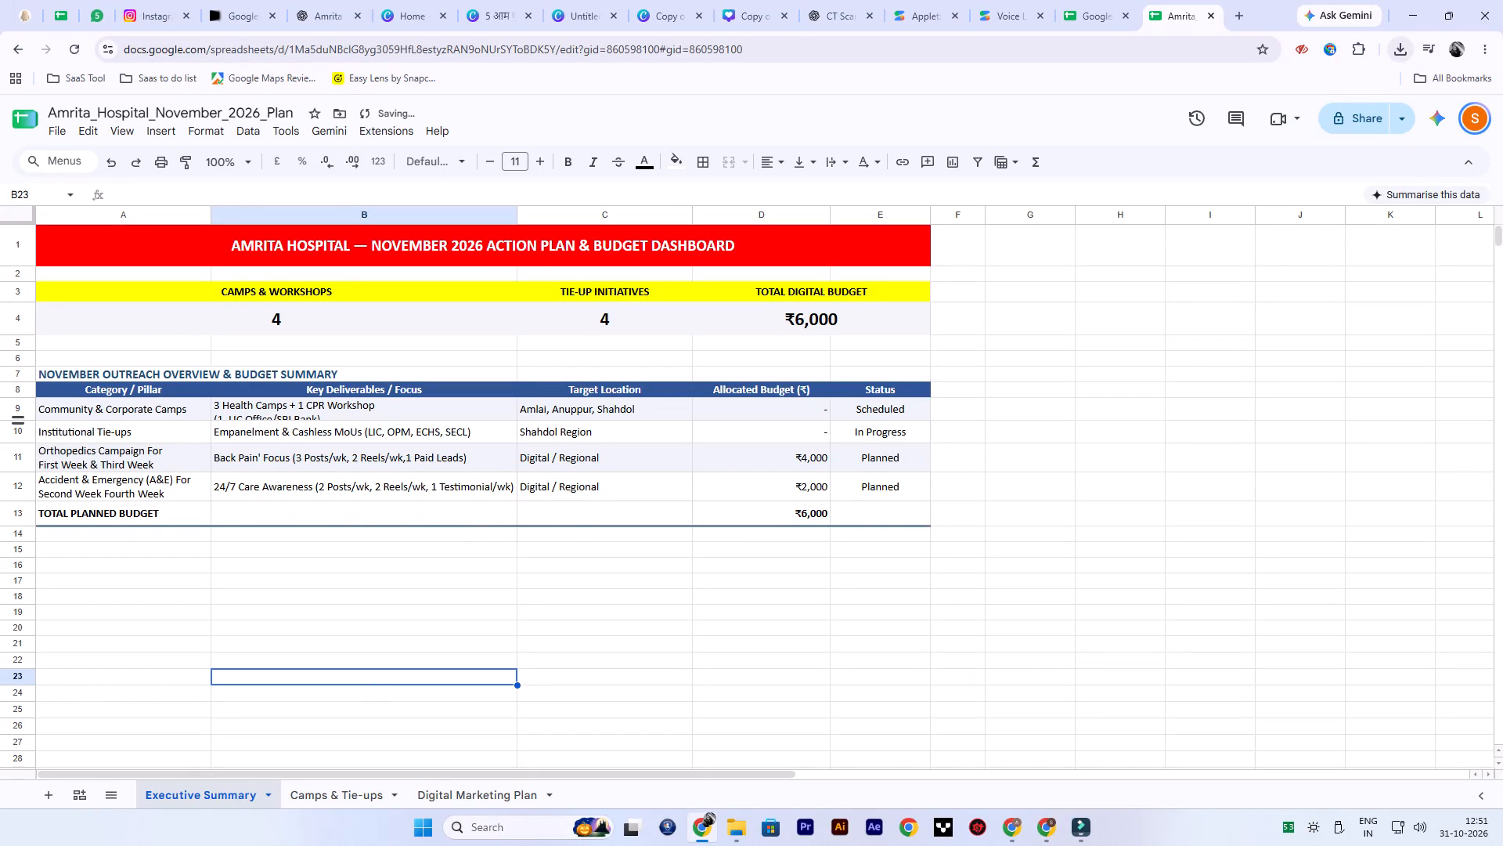
click(551, 653)
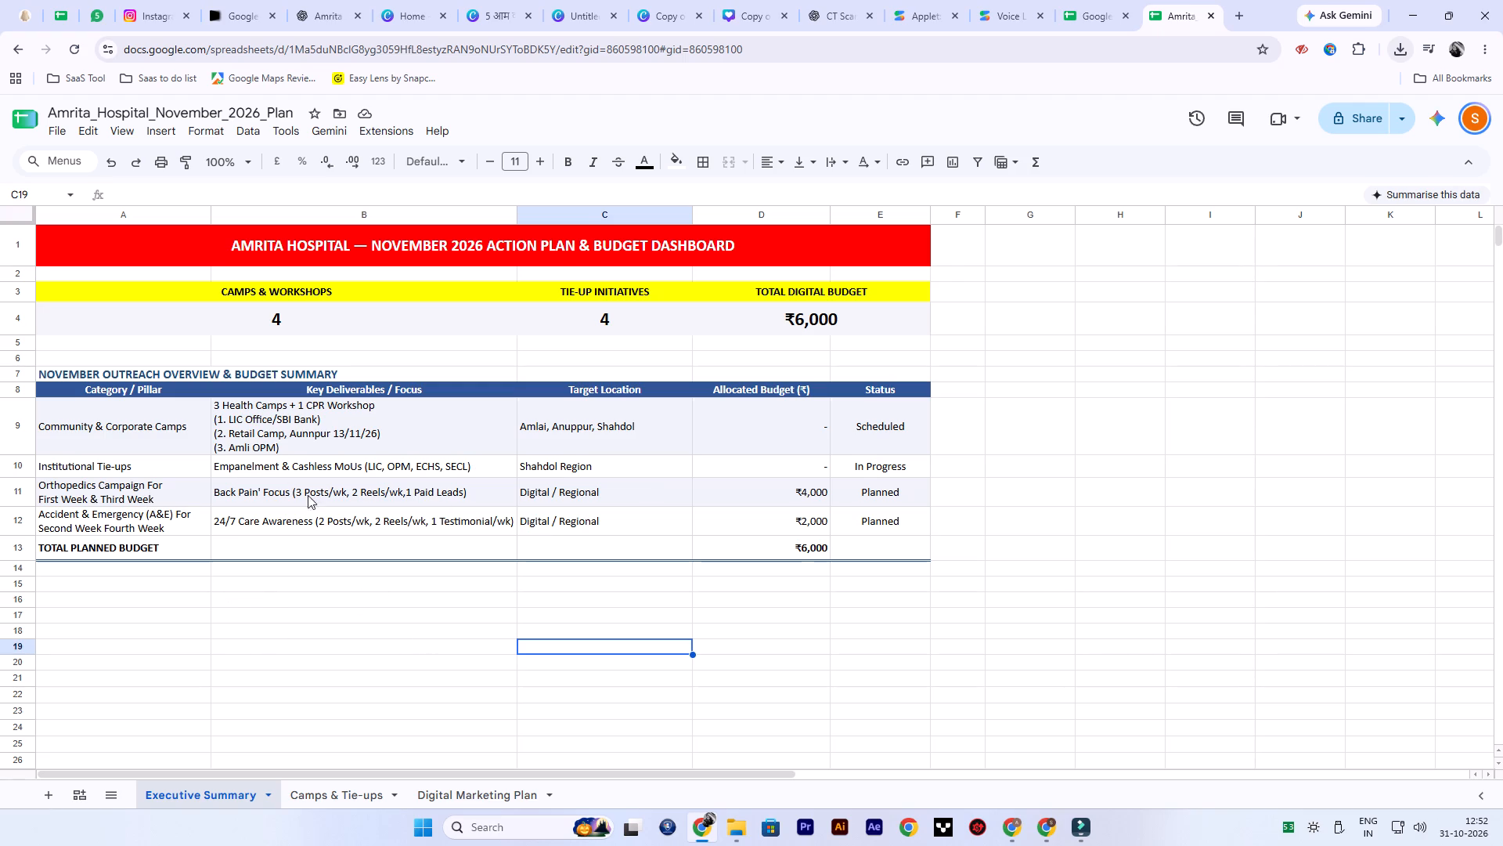
Set the Orthopedics Campaign's allocated budget in D11 to 8000.
double_click(815, 493)
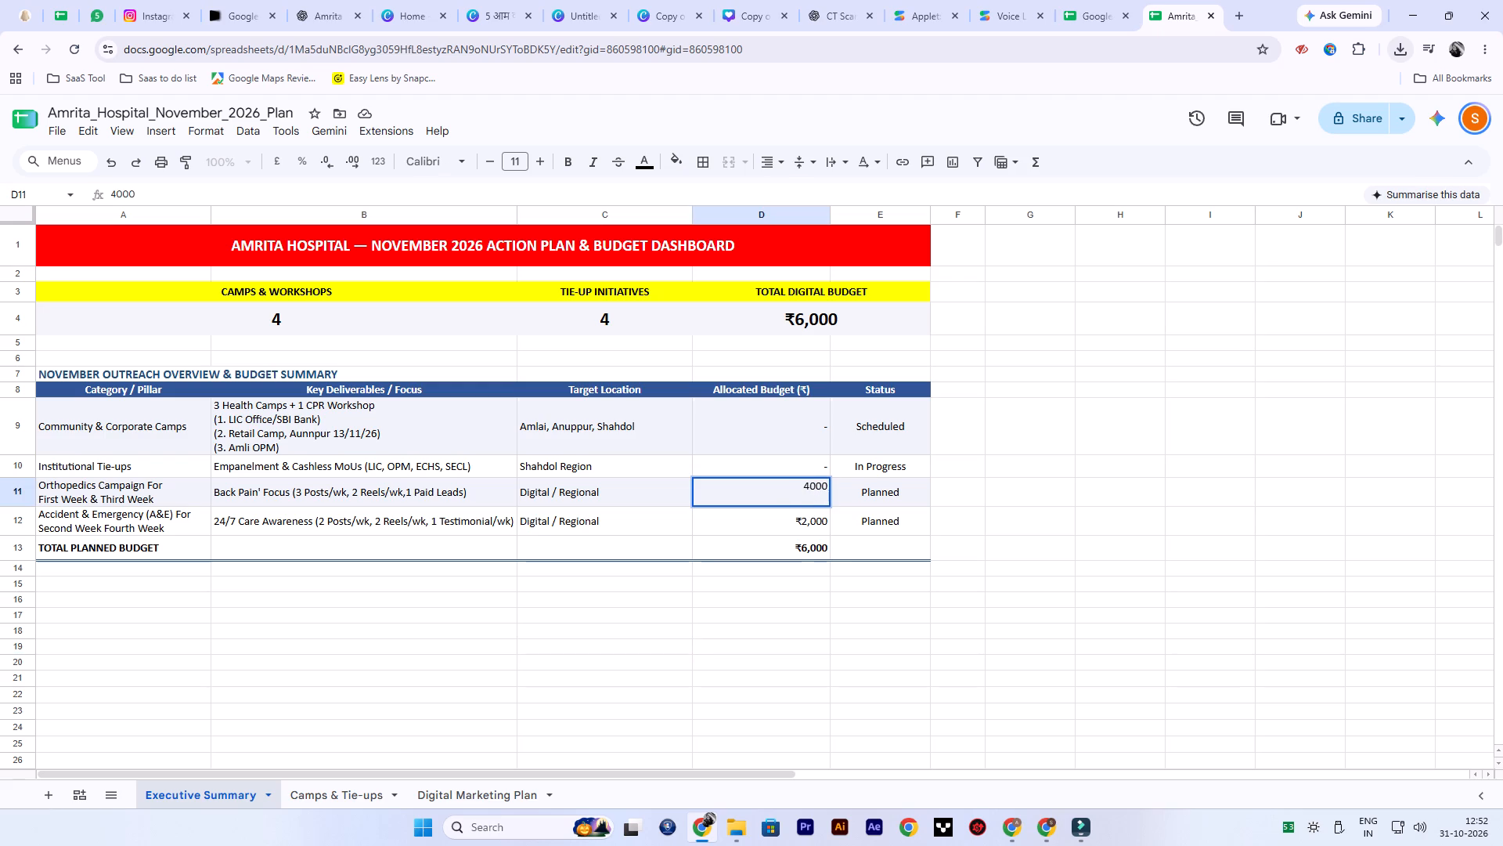
click(813, 486)
click(809, 486)
key(BackSpace)
key(8)
click(1169, 550)
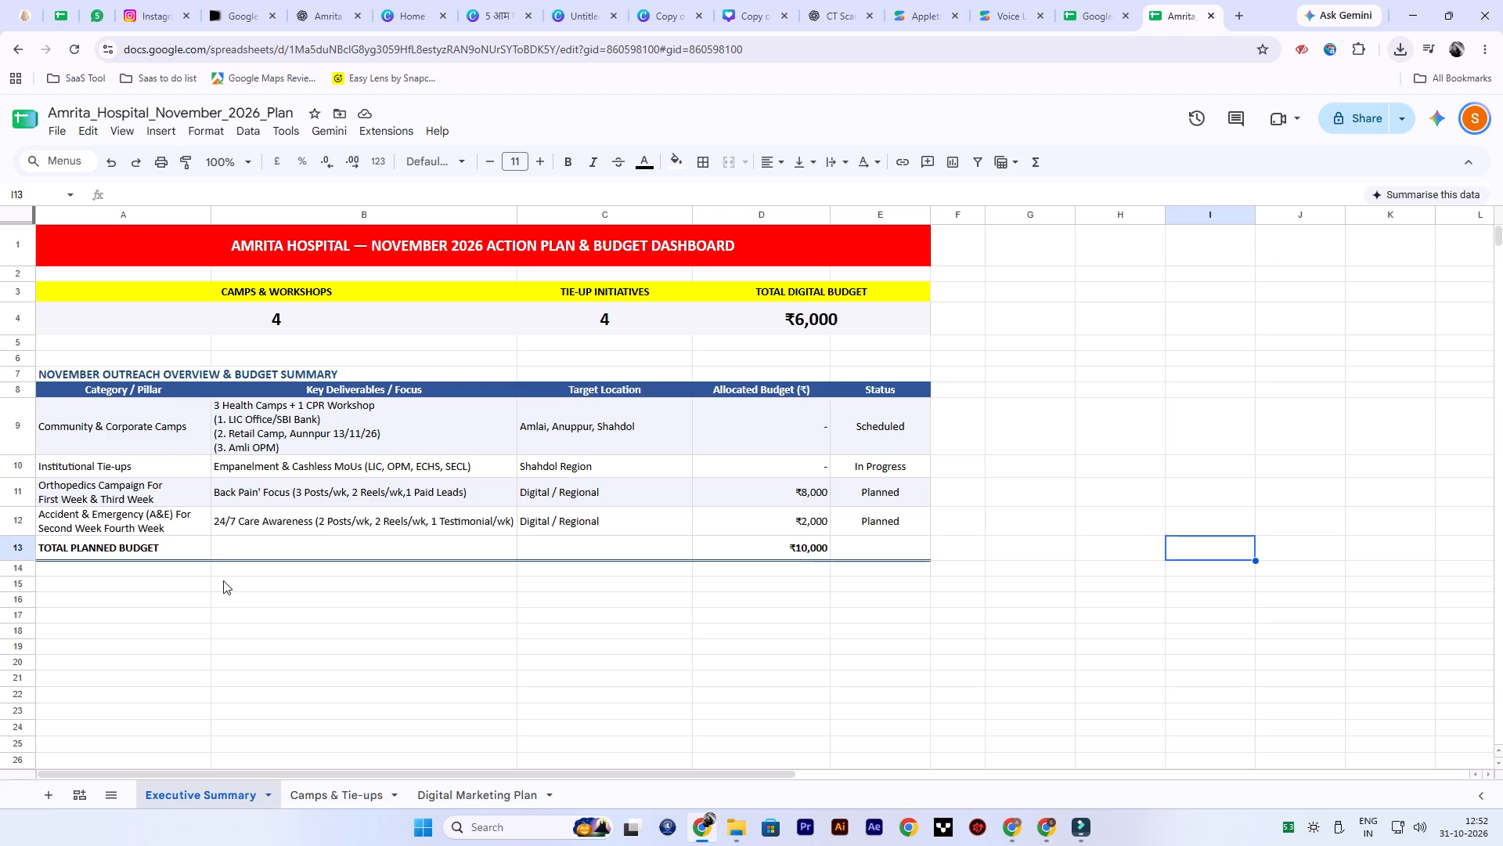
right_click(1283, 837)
Move the whole TOTAL PLANNED BUDGET row down one row to row 14, leaving row 13 empty.
drag(17, 546, 835, 542)
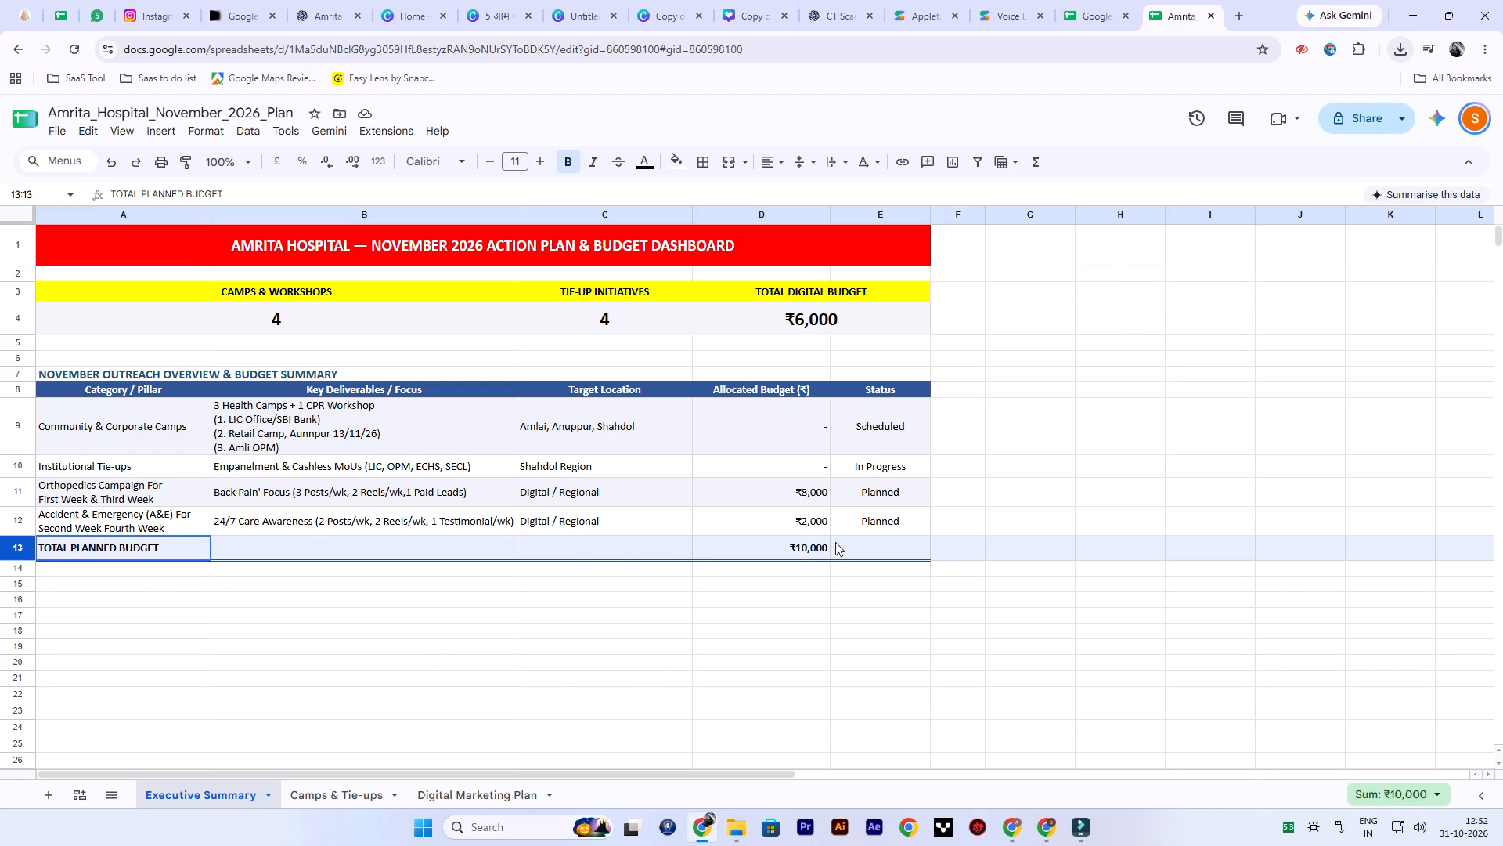
drag(835, 542, 888, 559)
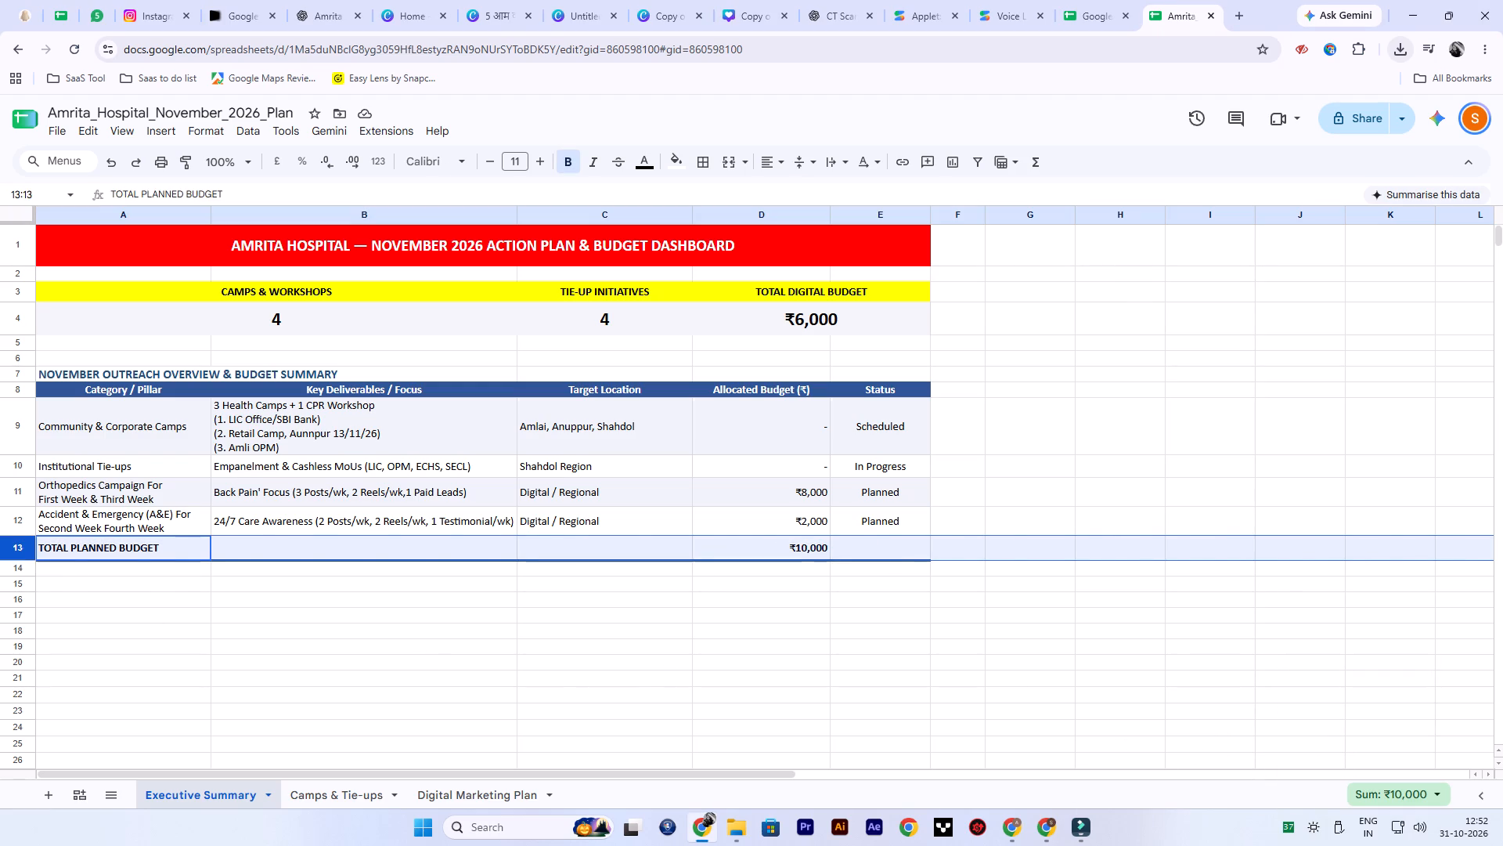
key(ctrl+x)
click(69, 569)
key(ctrl+v)
click(247, 644)
Enter "Canva Edting Subscription" as a new category in A13.
double_click(65, 539)
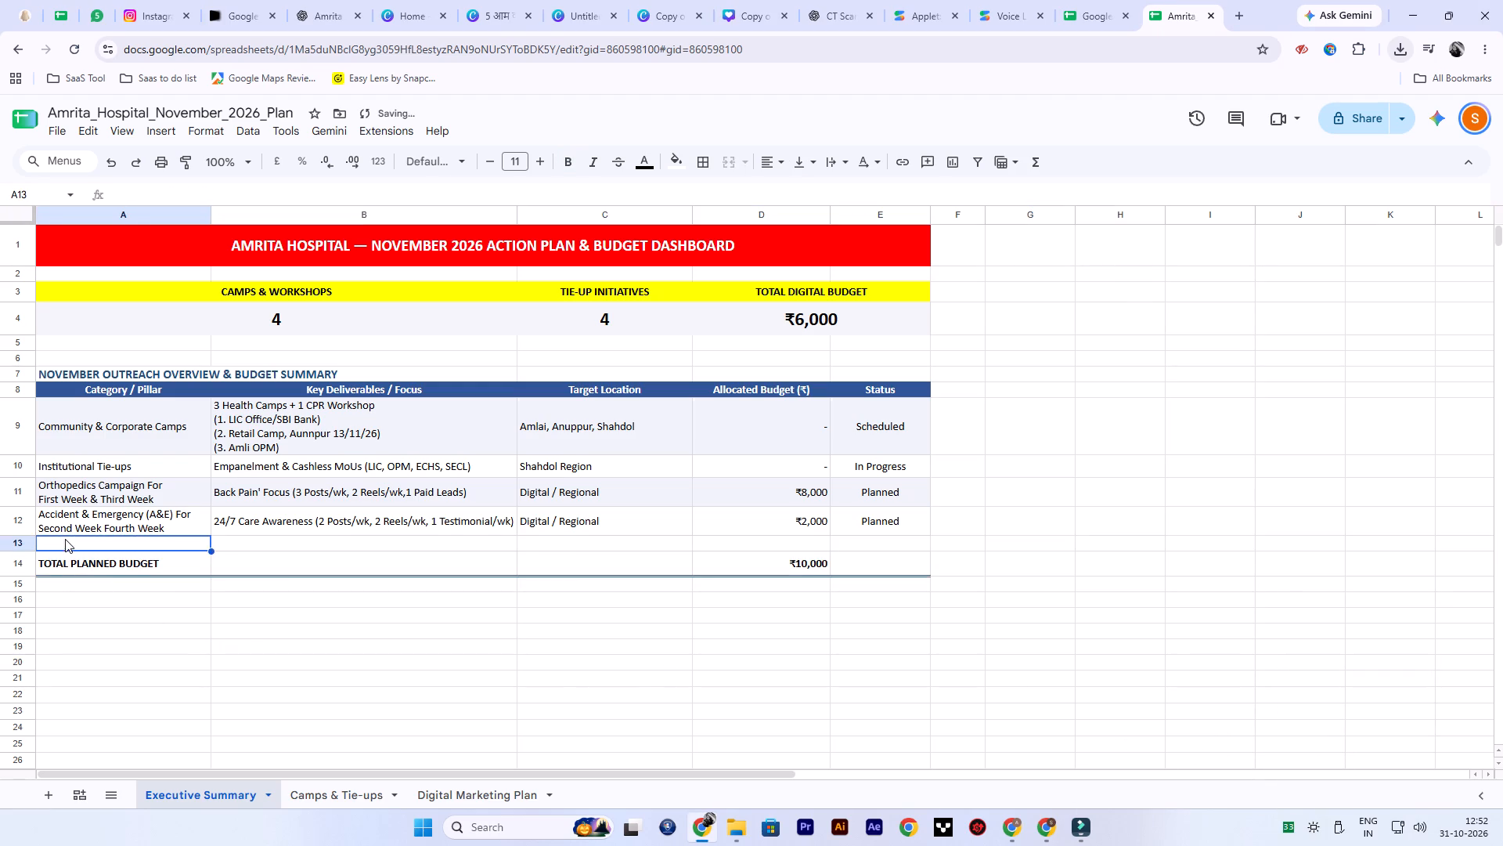
text(Canva)
key(space)
text(Edting Subscriop)
key(BackSpace)
key(BackSpace)
text(ption)
click(150, 677)
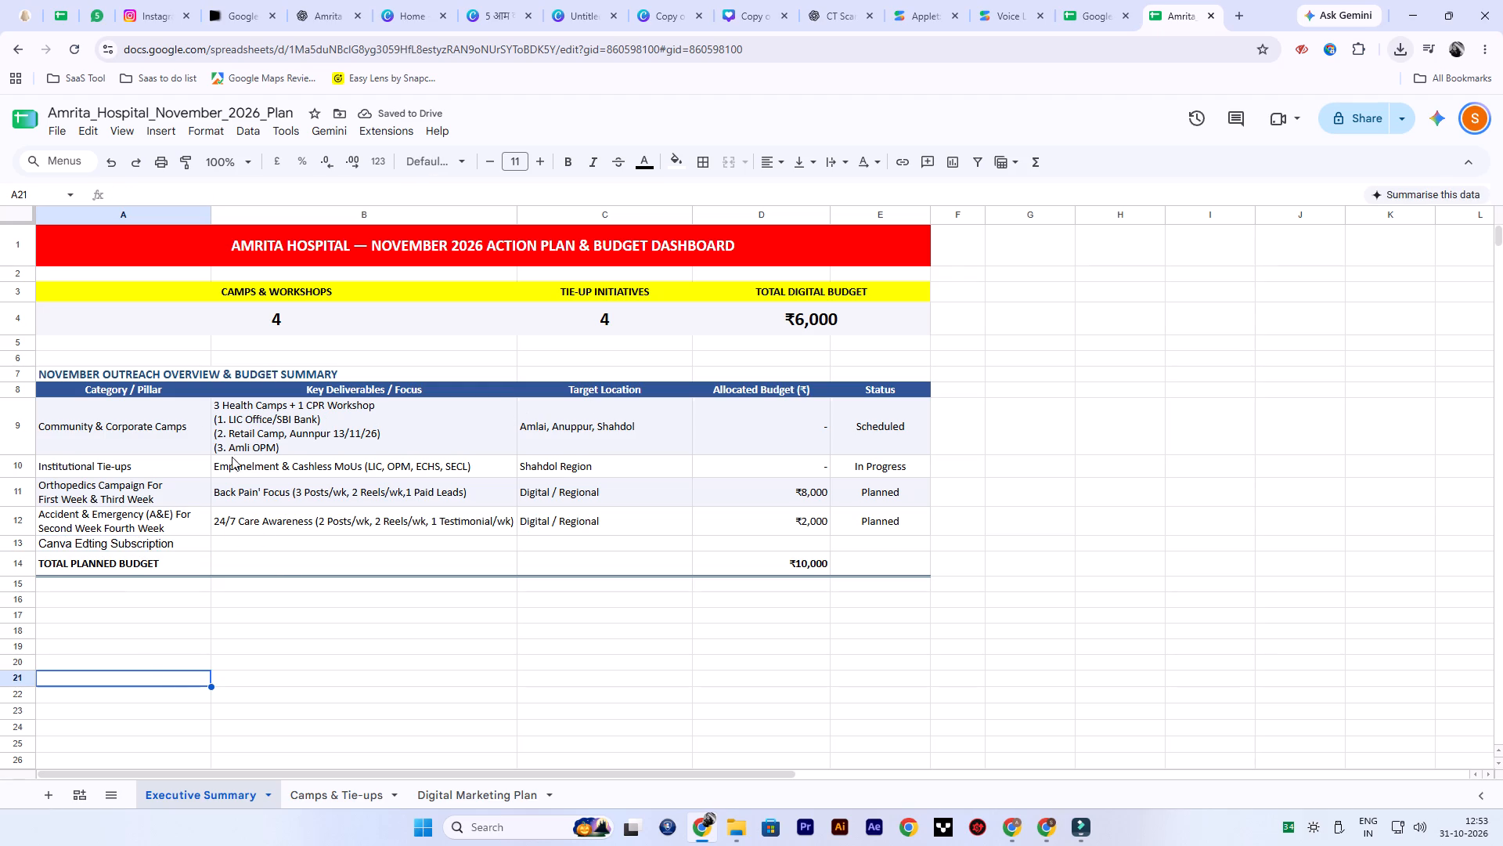
Set the allocated budget for Community & Corporate Camps in D9 to 9000.
double_click(773, 421)
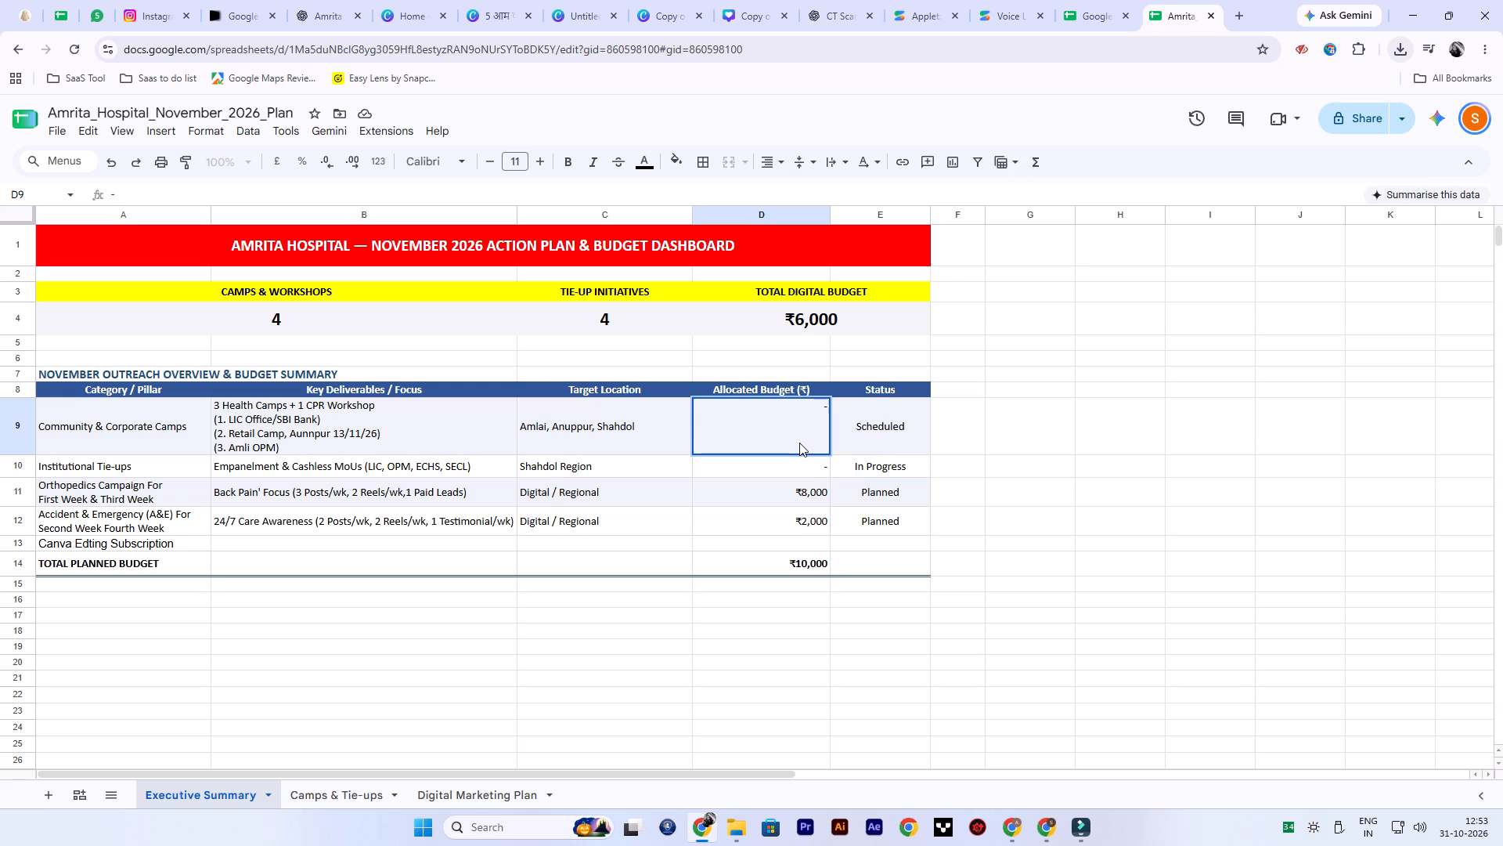
key(BackSpace)
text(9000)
click(1134, 645)
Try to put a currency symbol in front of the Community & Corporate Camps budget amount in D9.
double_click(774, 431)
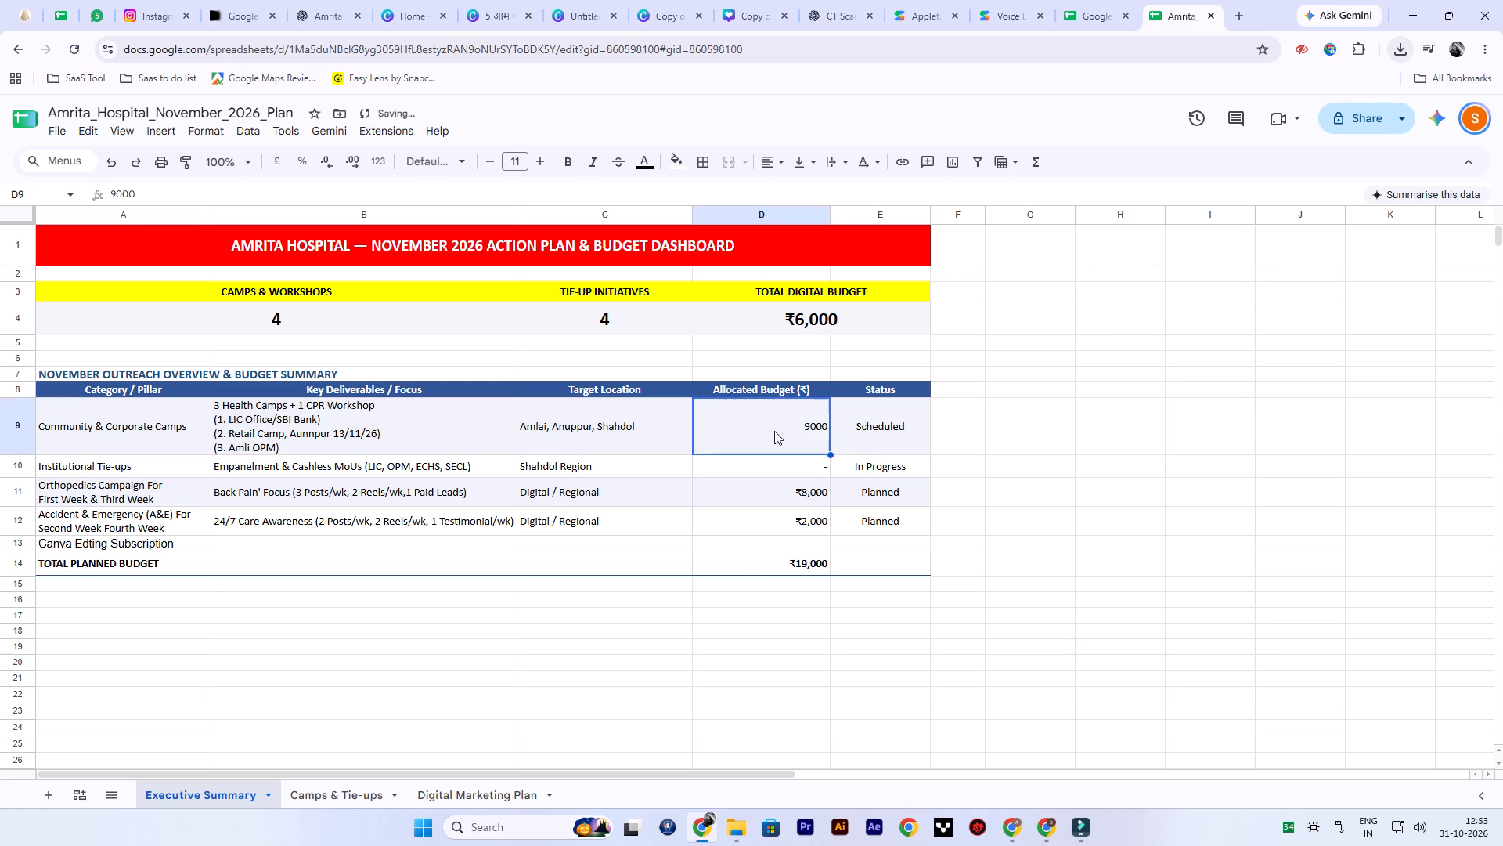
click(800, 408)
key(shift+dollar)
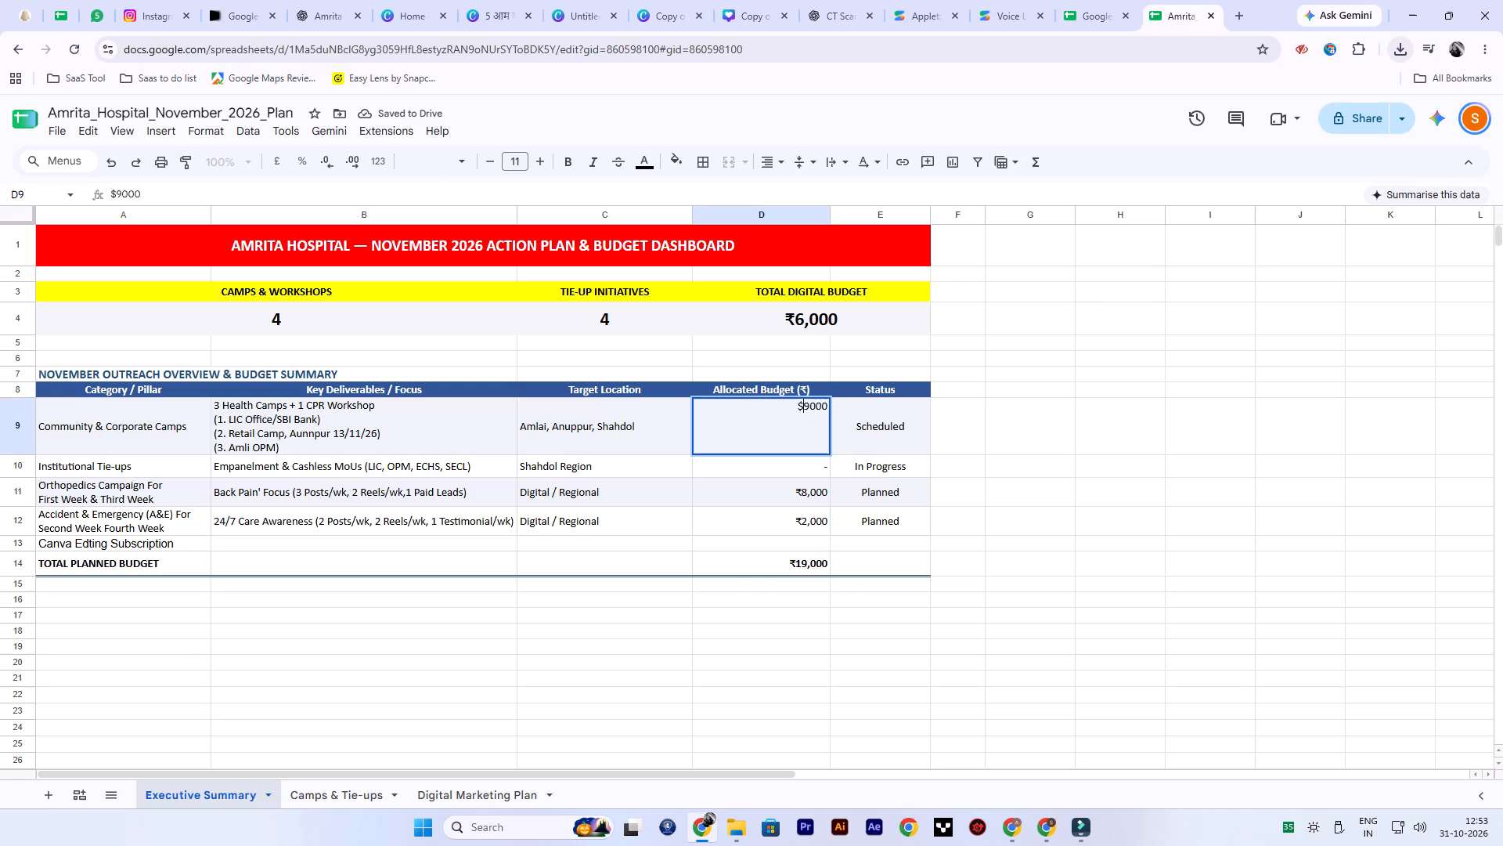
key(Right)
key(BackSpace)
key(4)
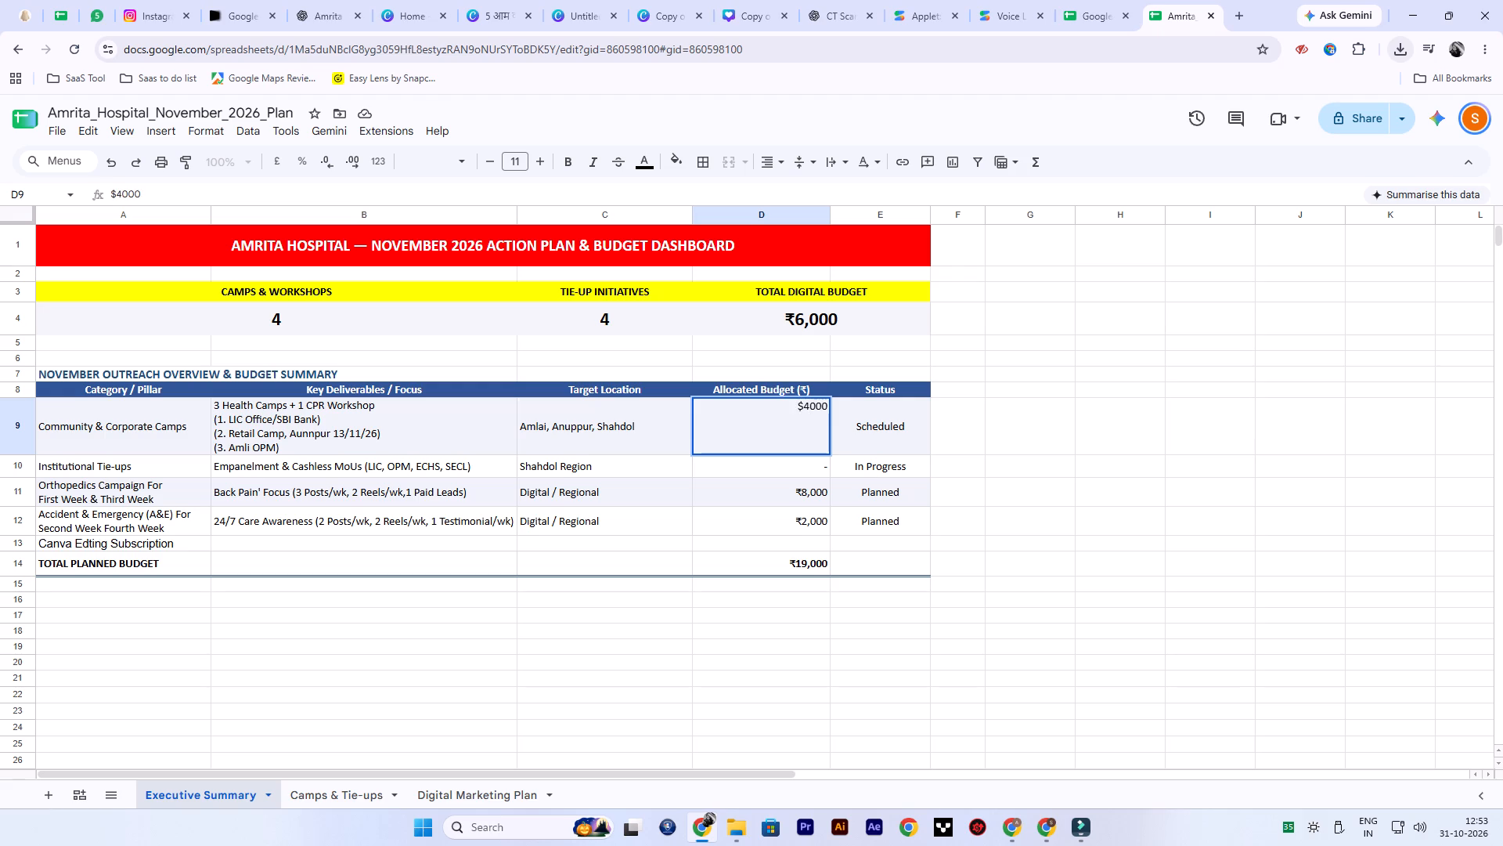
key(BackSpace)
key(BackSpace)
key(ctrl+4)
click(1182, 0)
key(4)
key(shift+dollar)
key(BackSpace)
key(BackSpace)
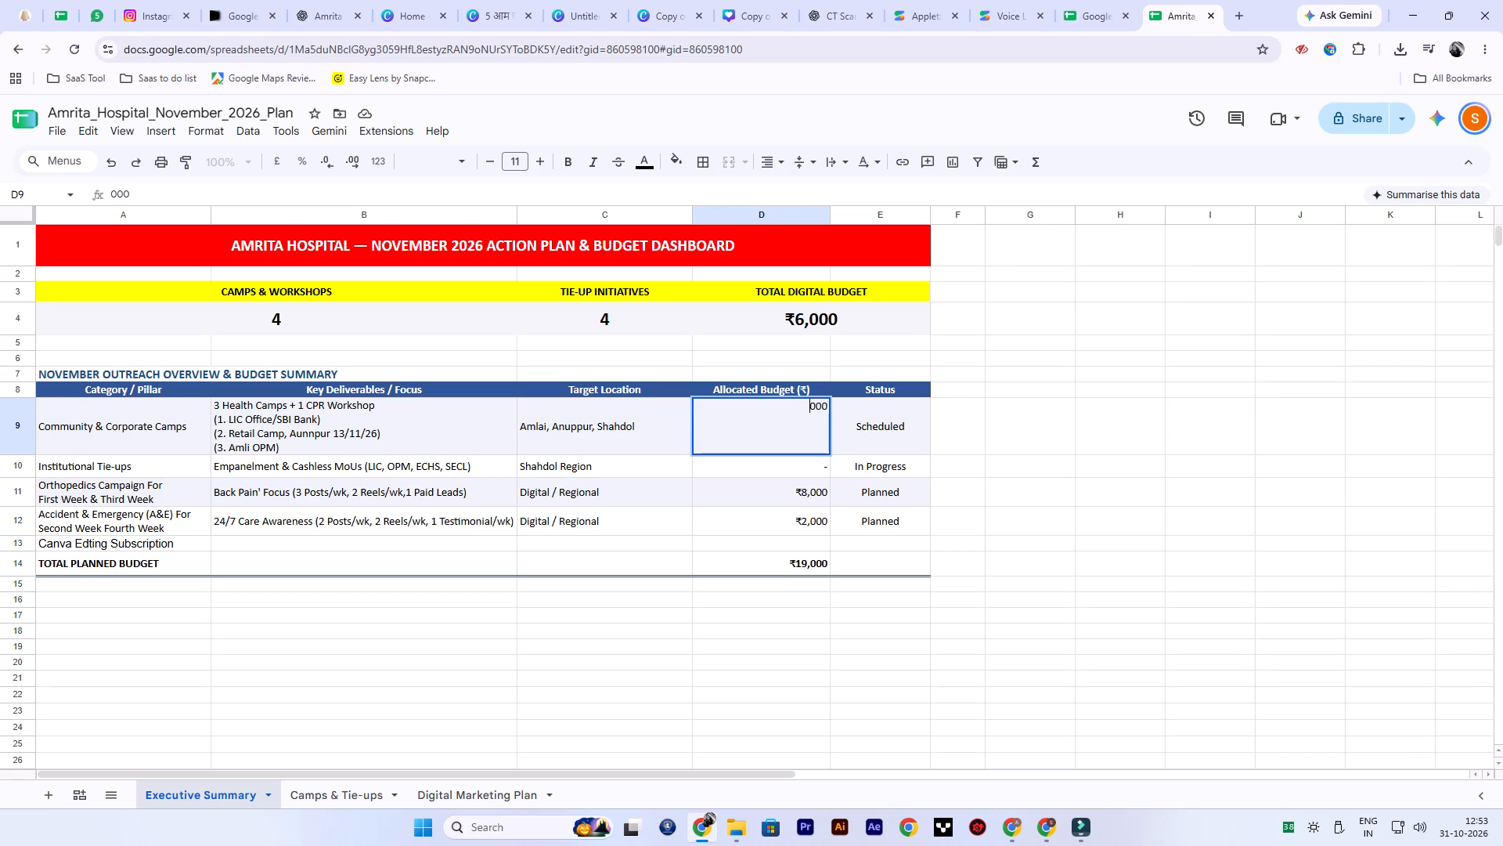
Open the "Allocated Budget (₹)" header text in D8 for editing.
triple_click(802, 394)
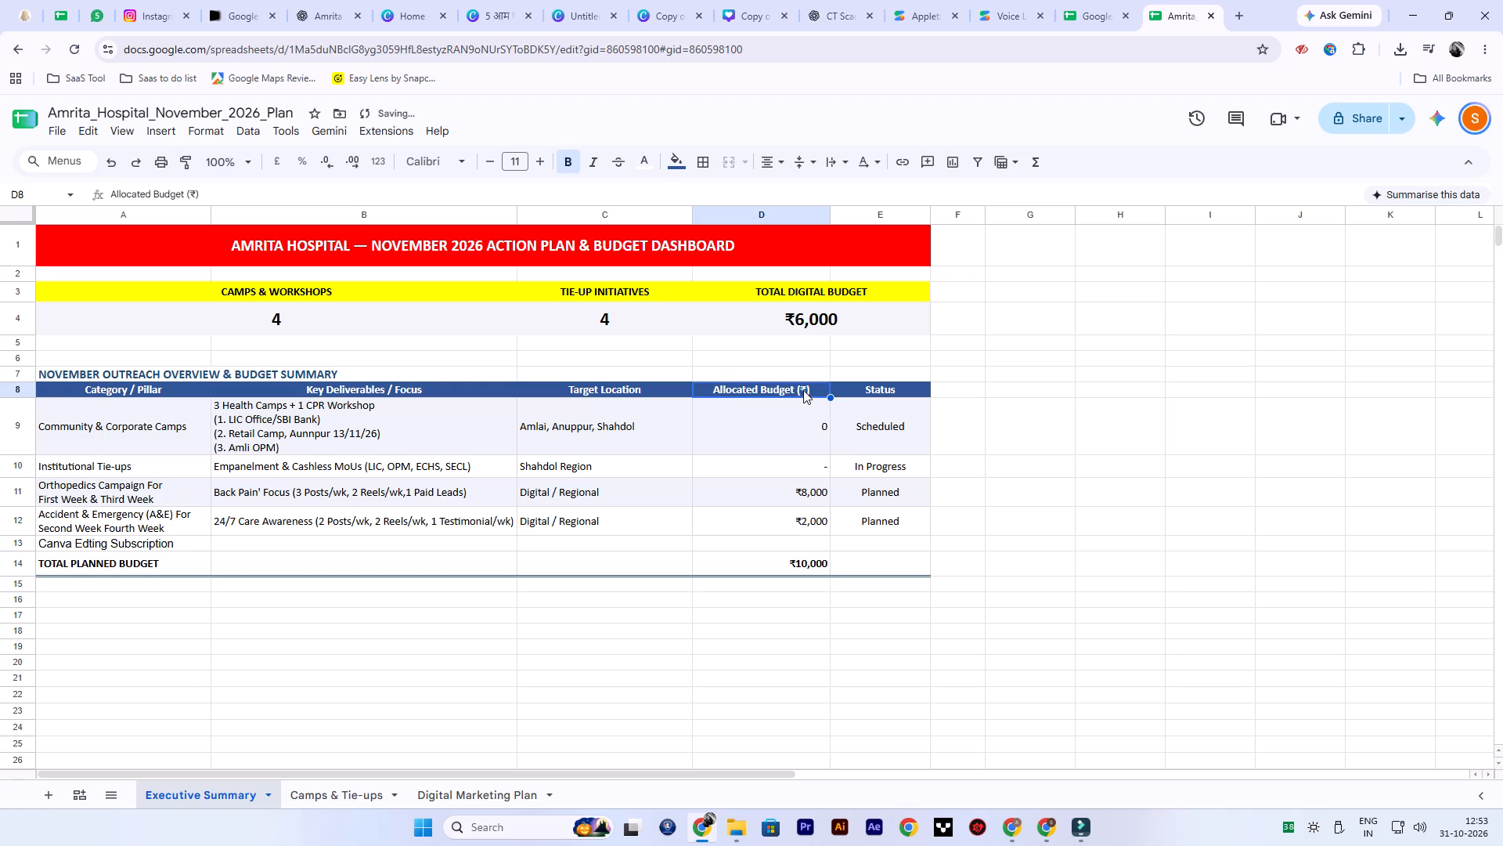
triple_click(805, 392)
double_click(802, 392)
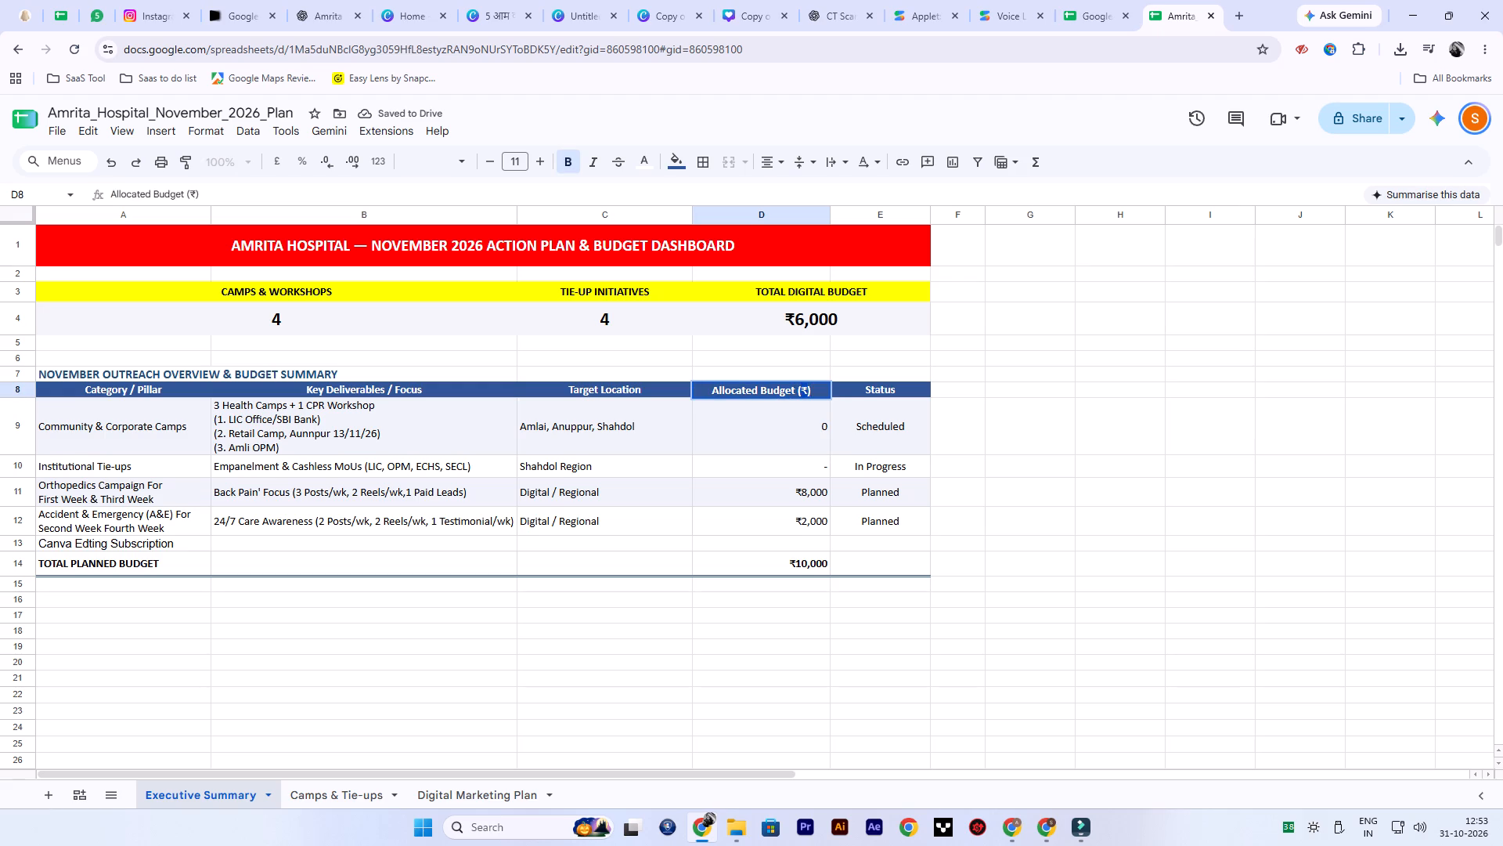
Set the Community & Corporate Camps budget in D9 to ₹9,000, reusing the rupee symbol from the Allocated Budget header.
key(ctrl+c)
double_click(794, 431)
key(ctrl+v)
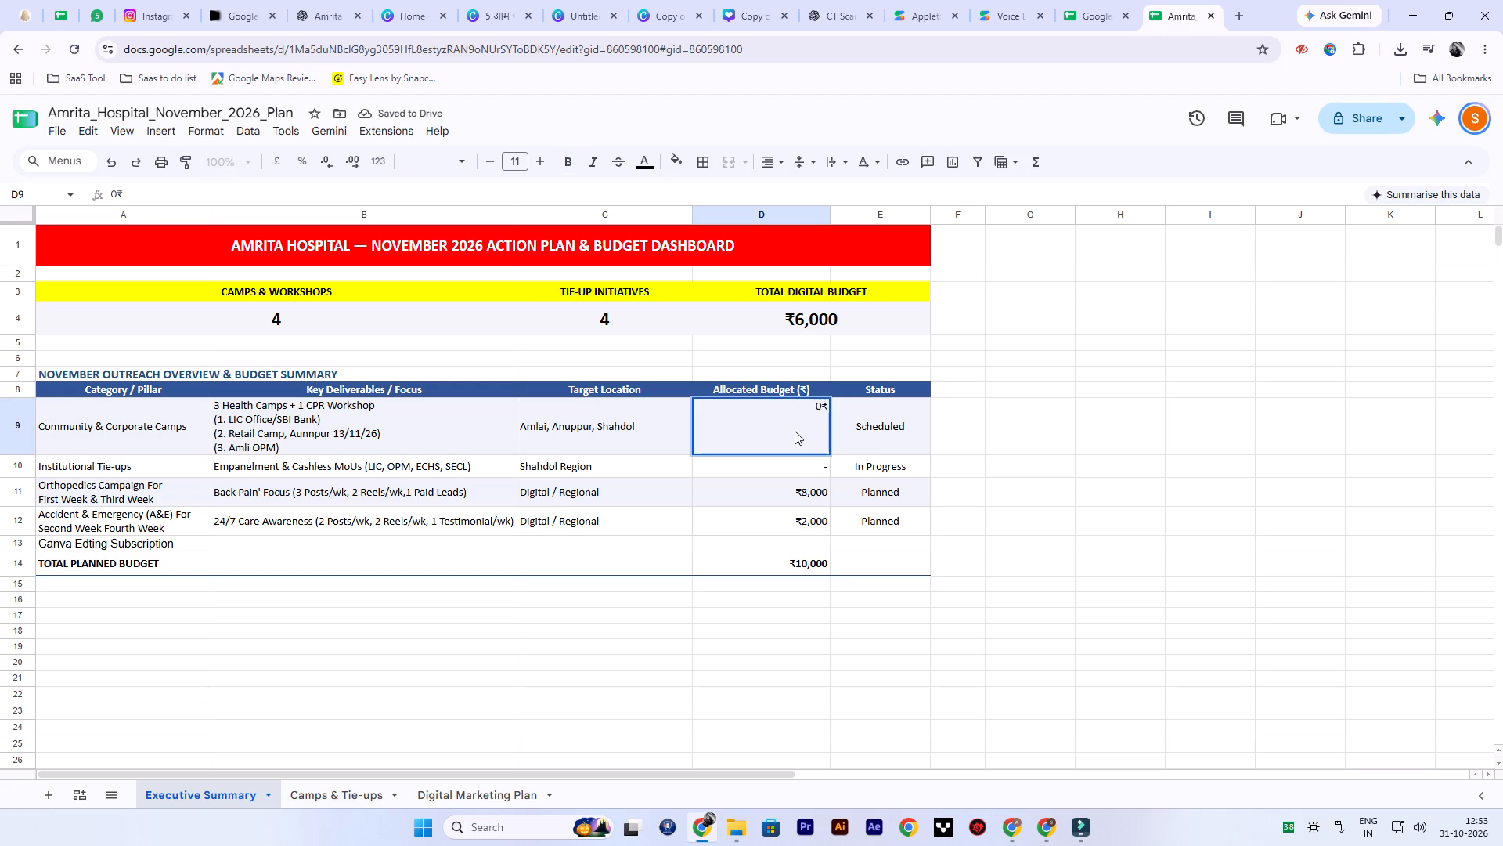
key(Left)
key(BackSpace)
key(Right)
key(9)
text(,000)
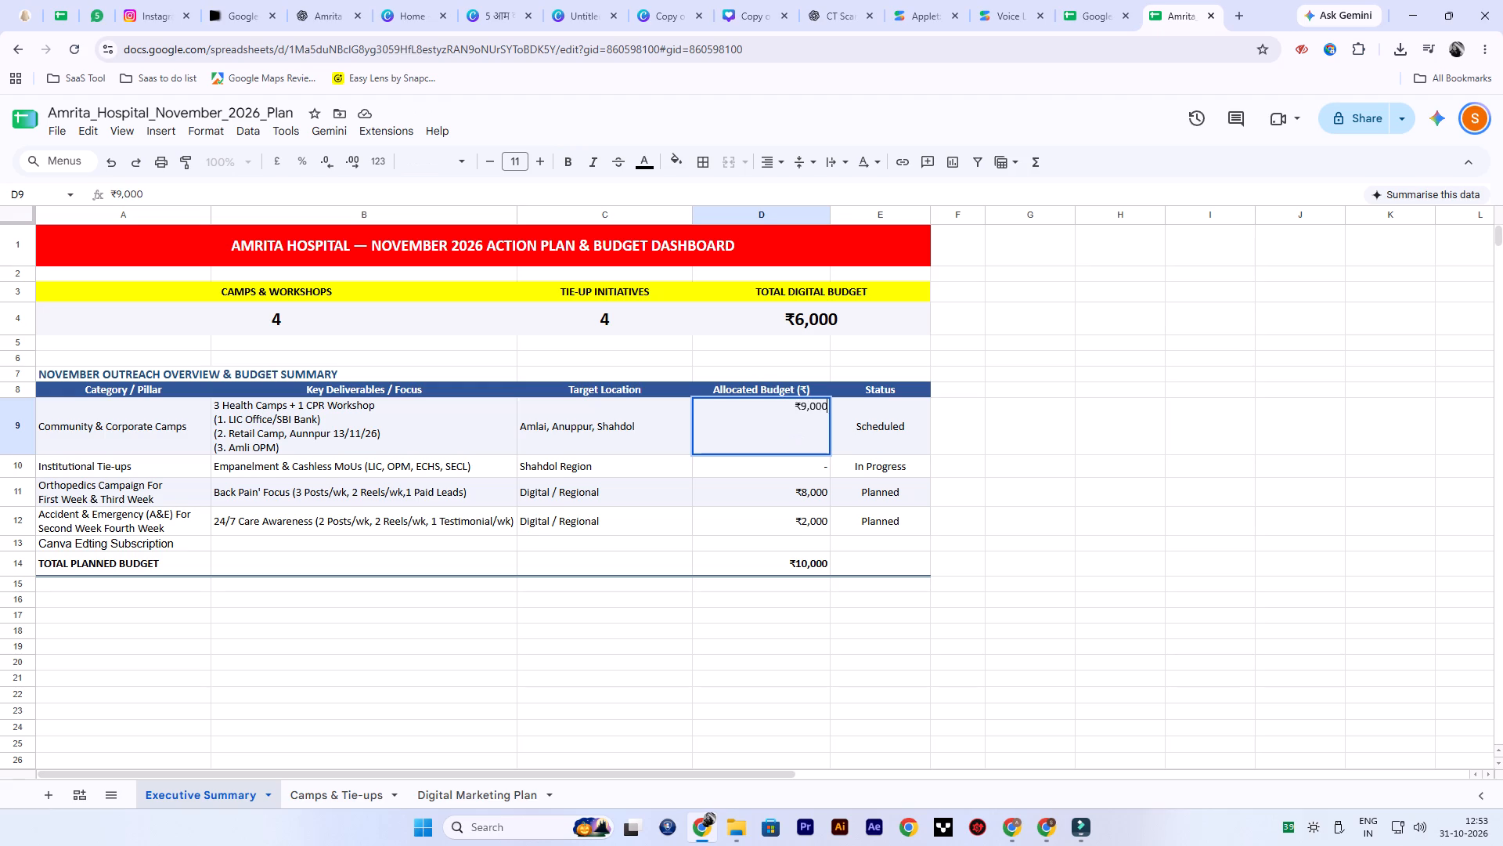
click(1147, 591)
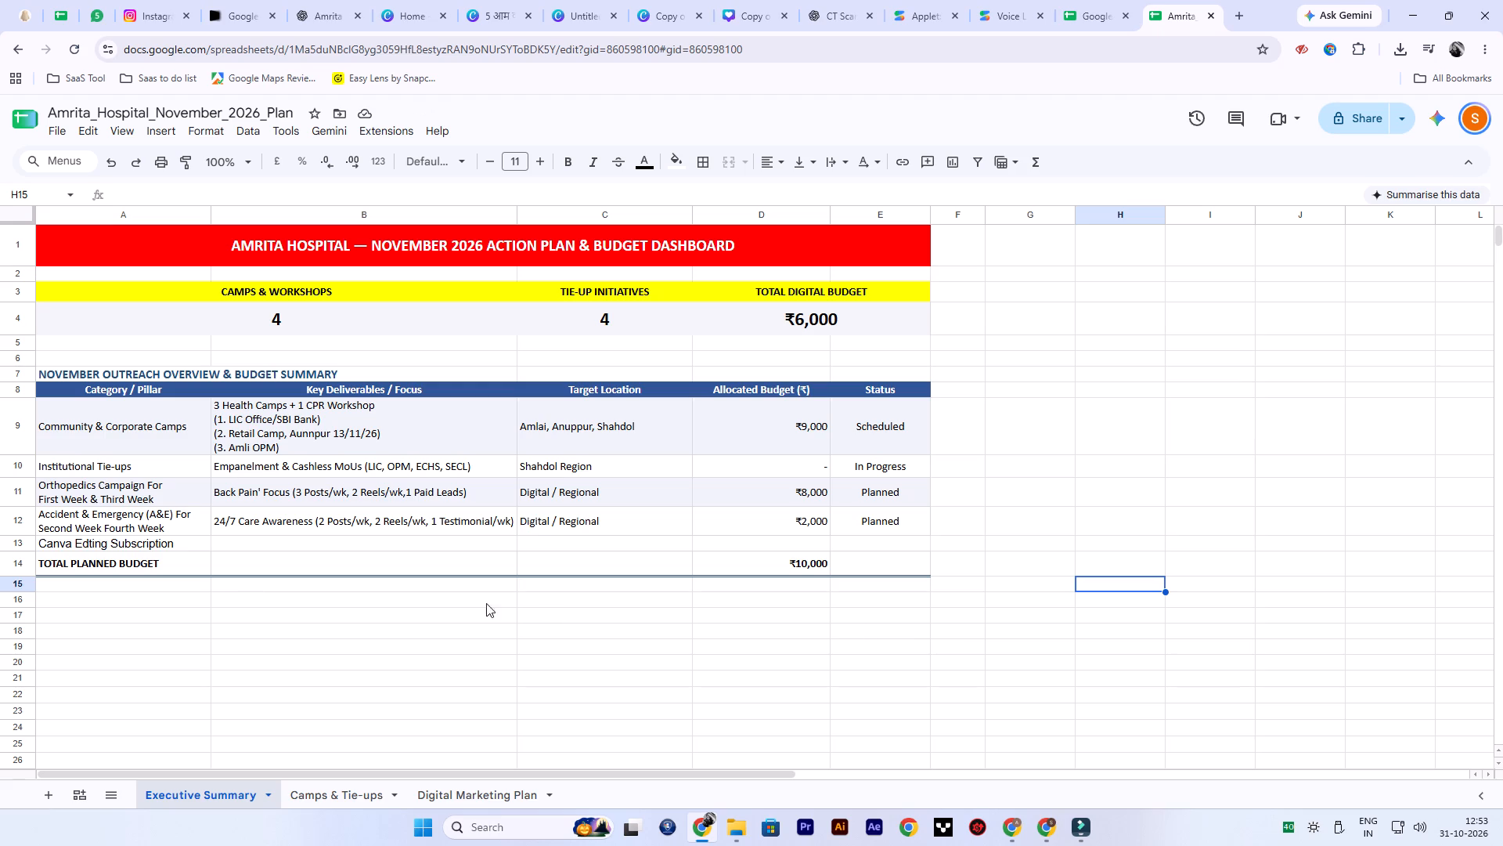
Enter "FOR Digital Editing" as the Canva subscription's key deliverable in B13.
double_click(247, 544)
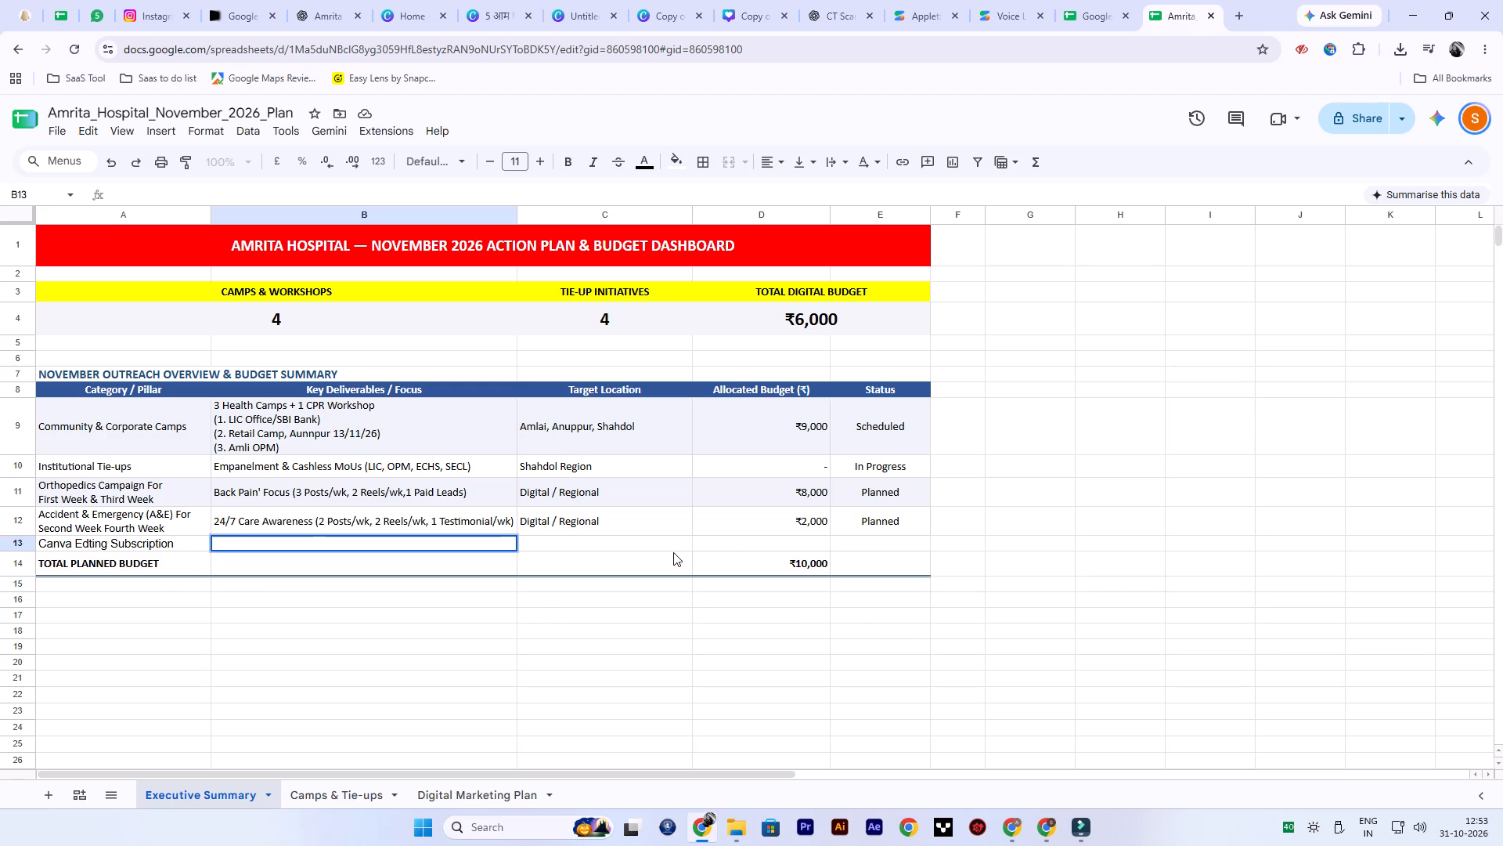
text(FOR)
key(space)
text(Digital Editing)
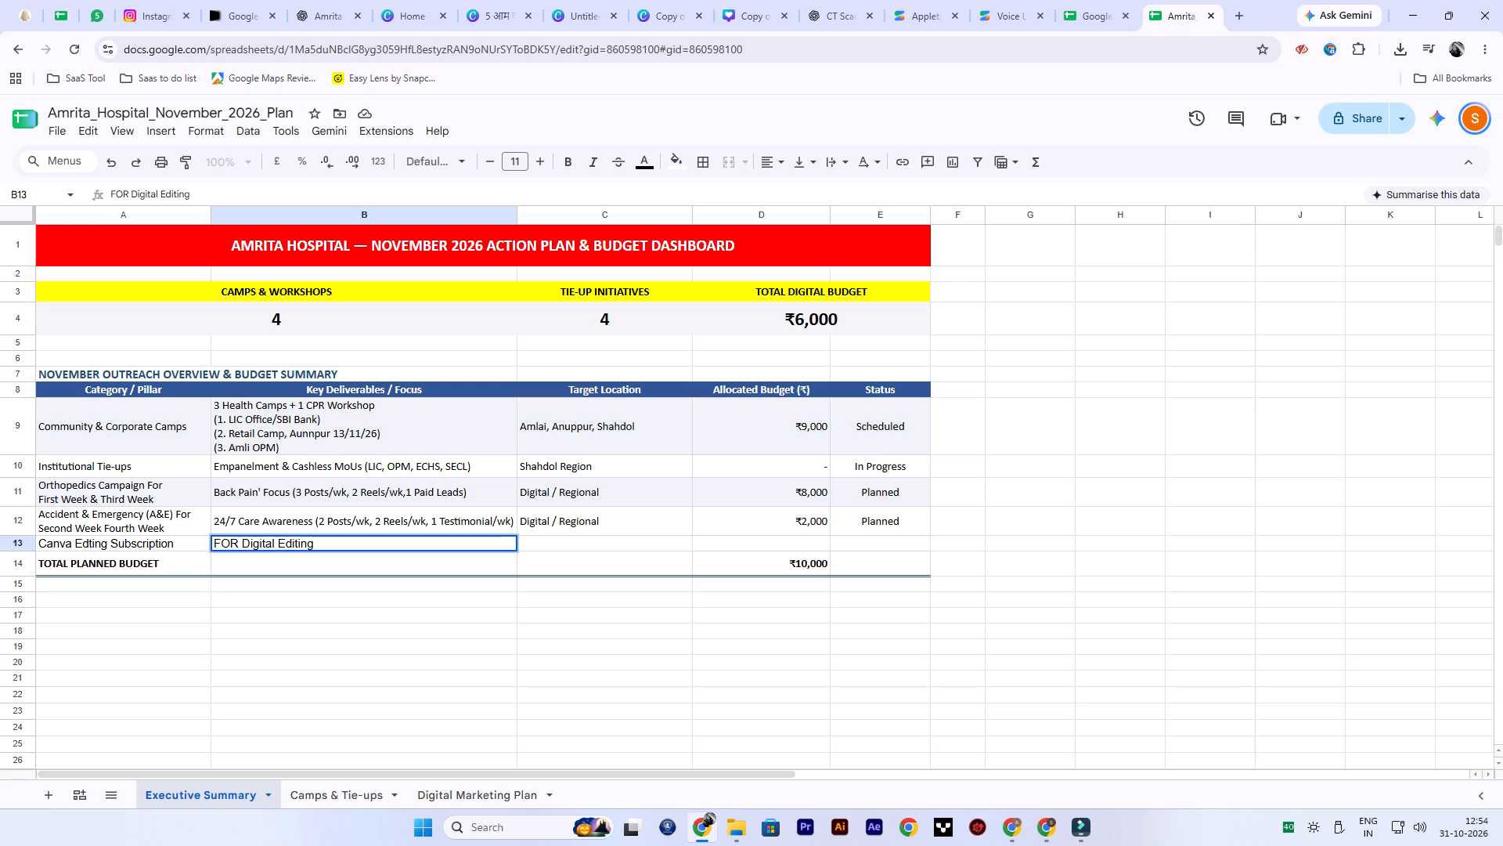
key(space)
click(355, 544)
click(409, 627)
click(495, 621)
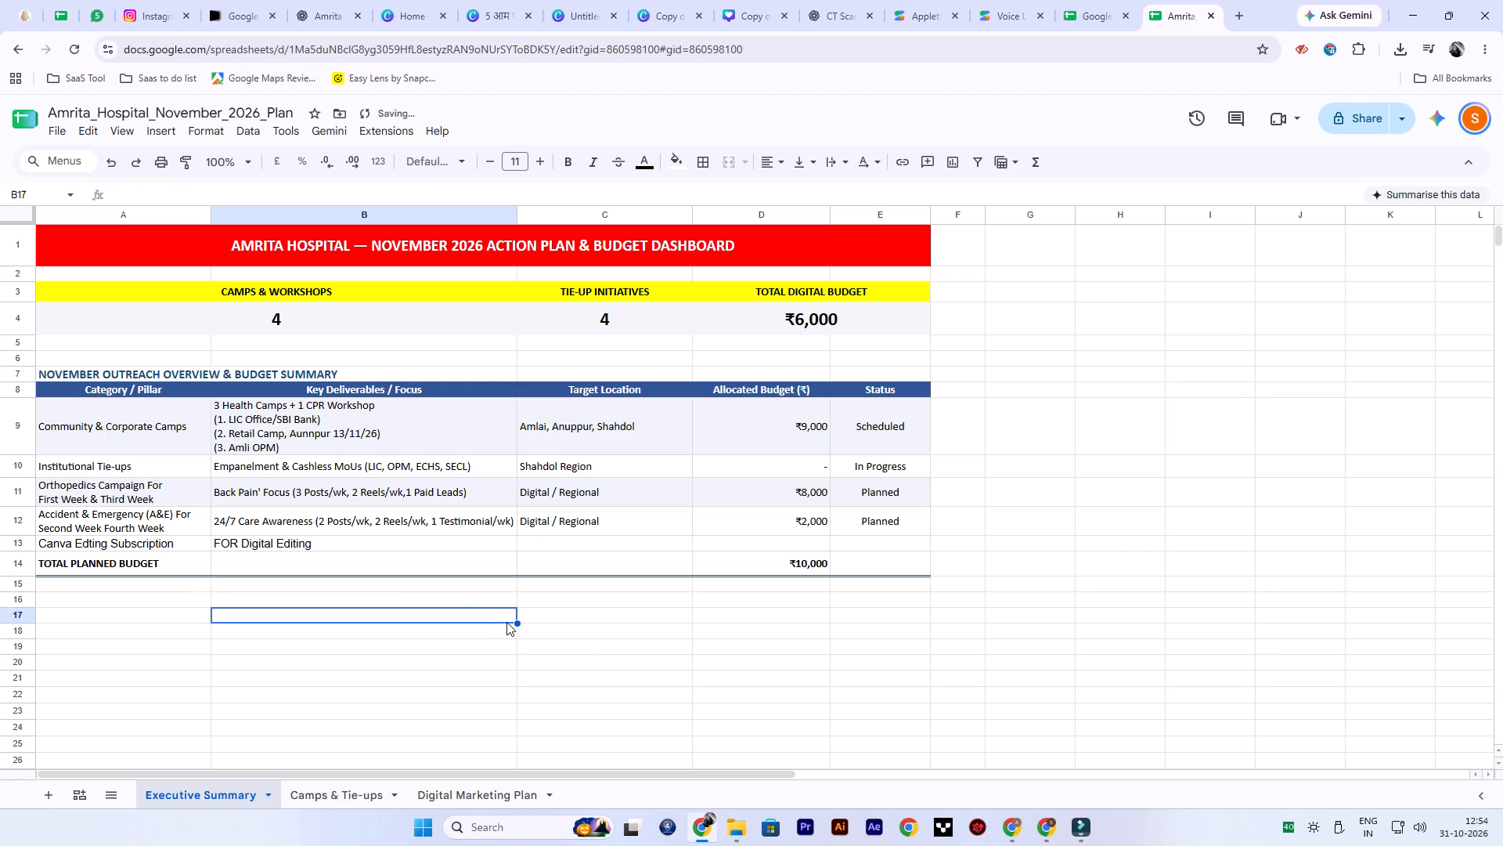
Copy the target location from C12 into C13 and shorten it to "Digital".
click(563, 526)
key(ctrl+c)
ctrl+click(563, 544)
key(ctrl+v)
click(658, 605)
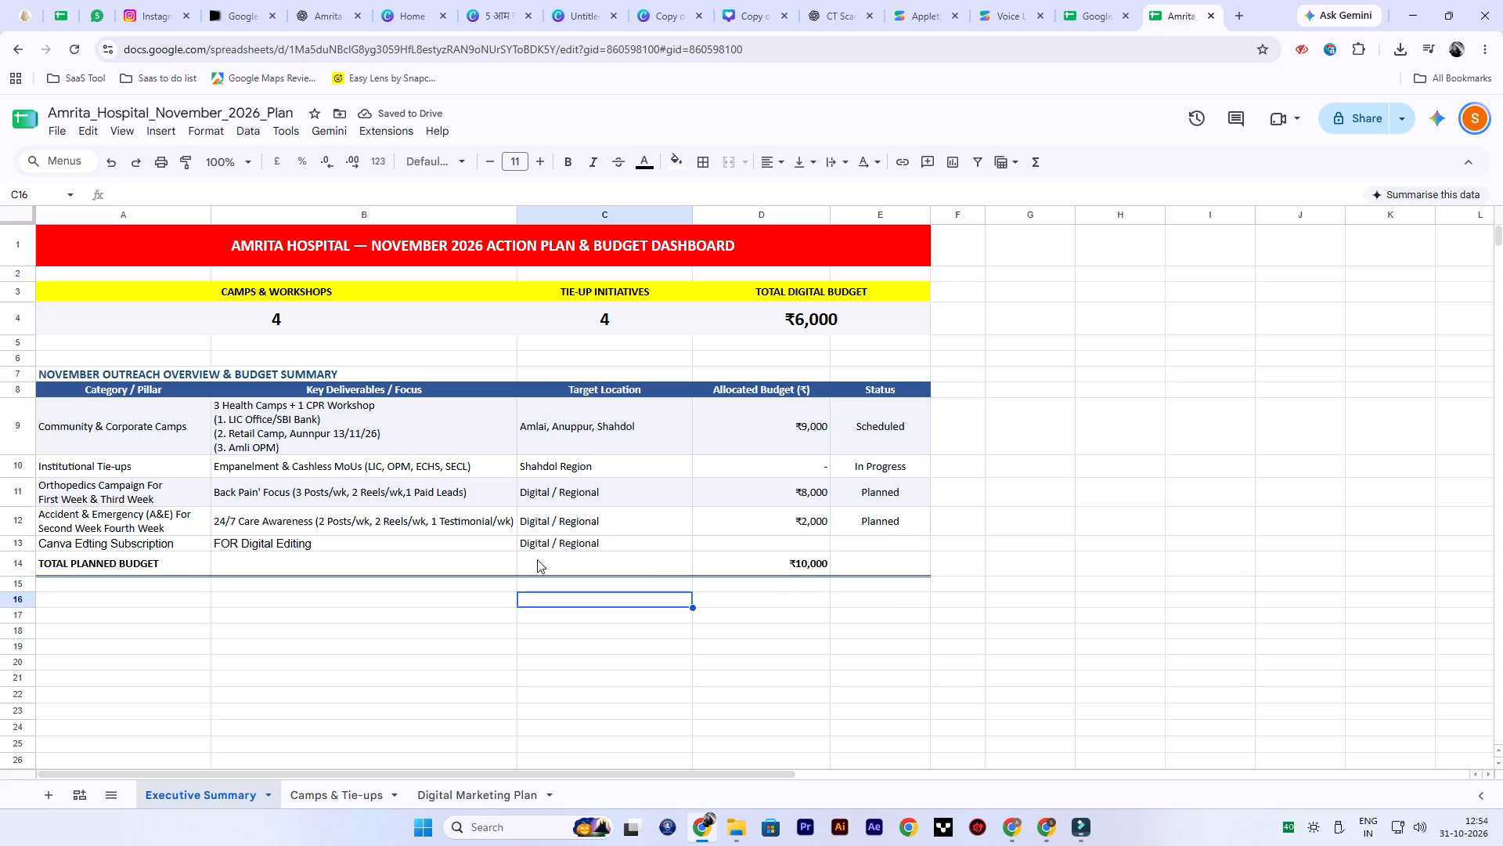
double_click(572, 540)
key(ctrl+BackSpace)
key(ctrl+BackSpace)
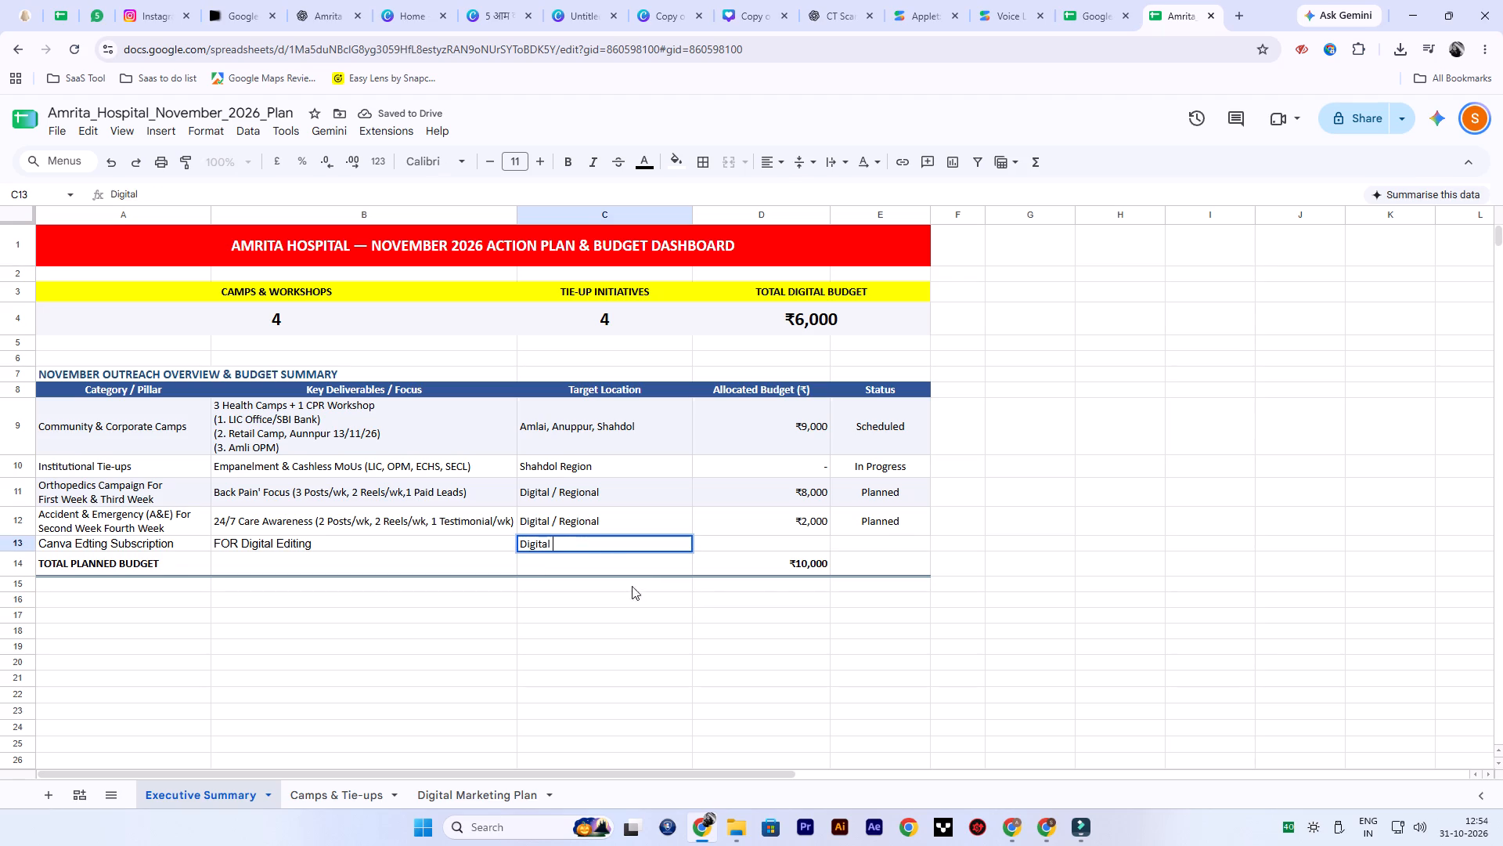
key(BackSpace)
click(653, 604)
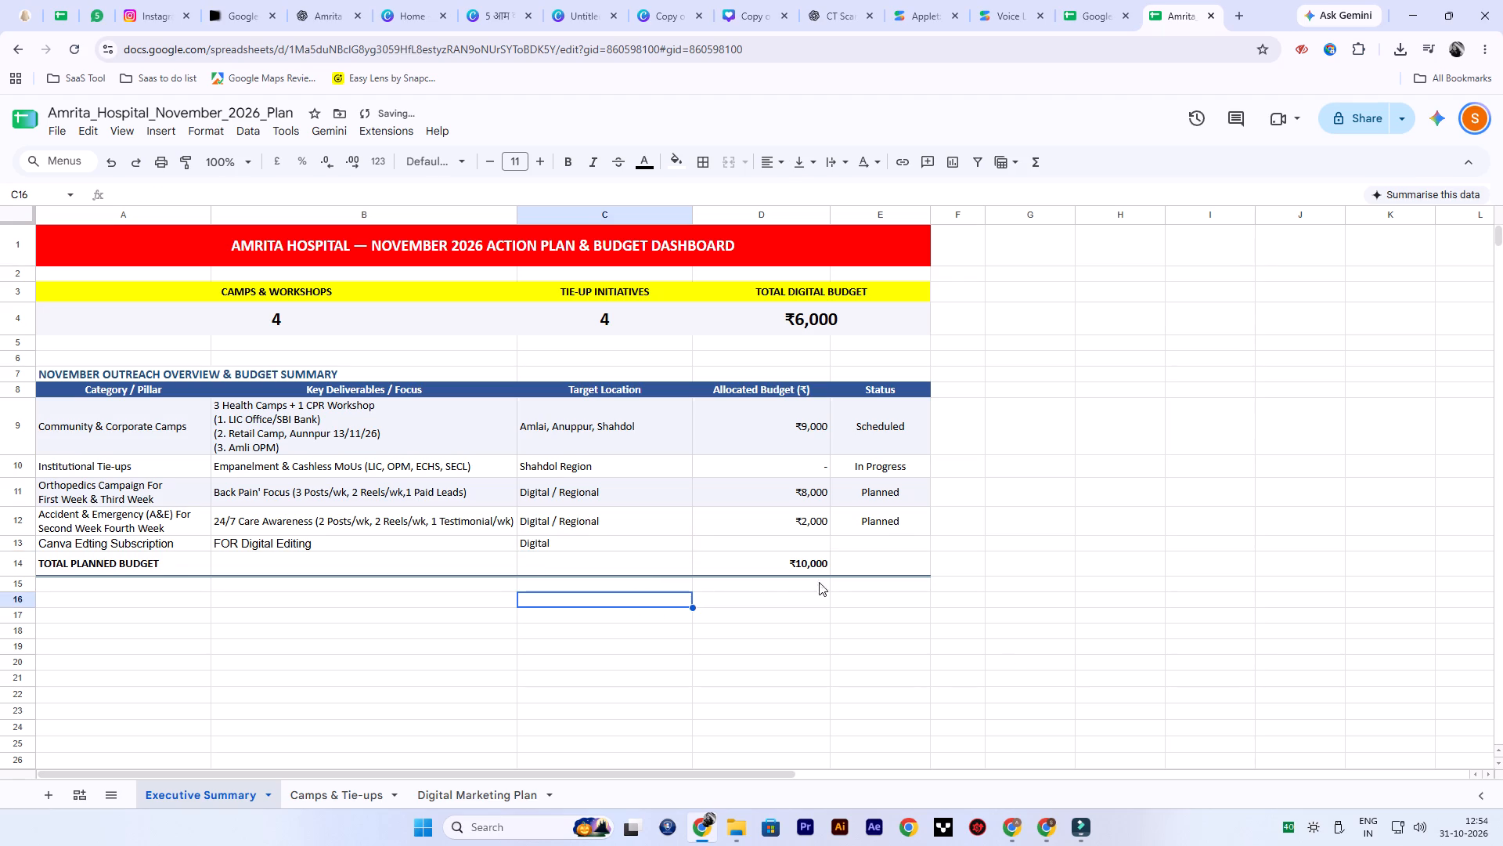
Enter ₹500 as the Canva subscription's allocated budget in D13, reusing the copied rupee symbol.
double_click(768, 543)
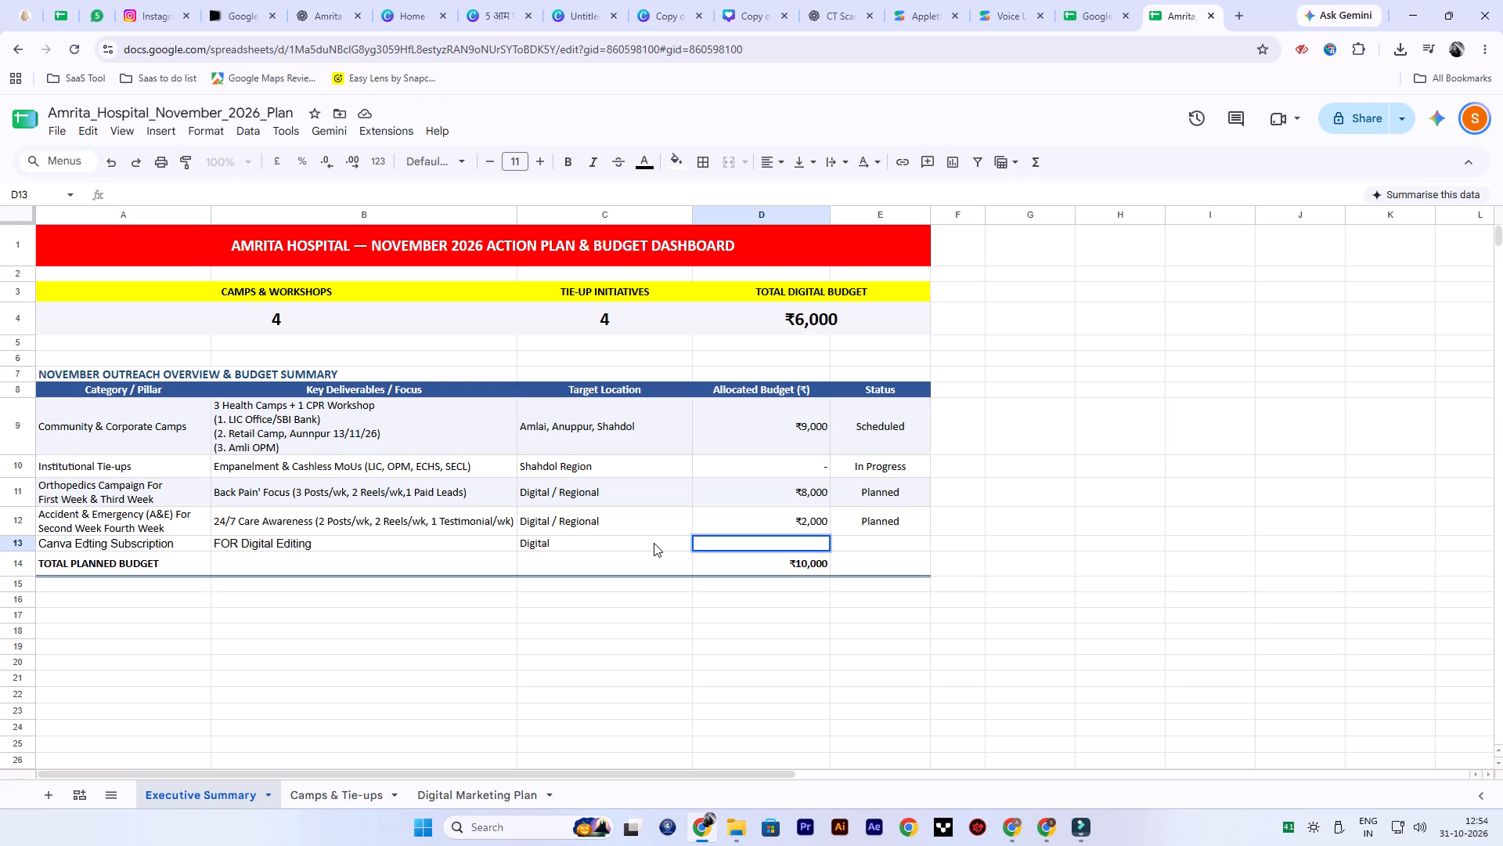
key(ctrl+v)
key(ctrl+z)
key(super+v)
click(770, 437)
key(ctrl+v)
text(500)
click(999, 664)
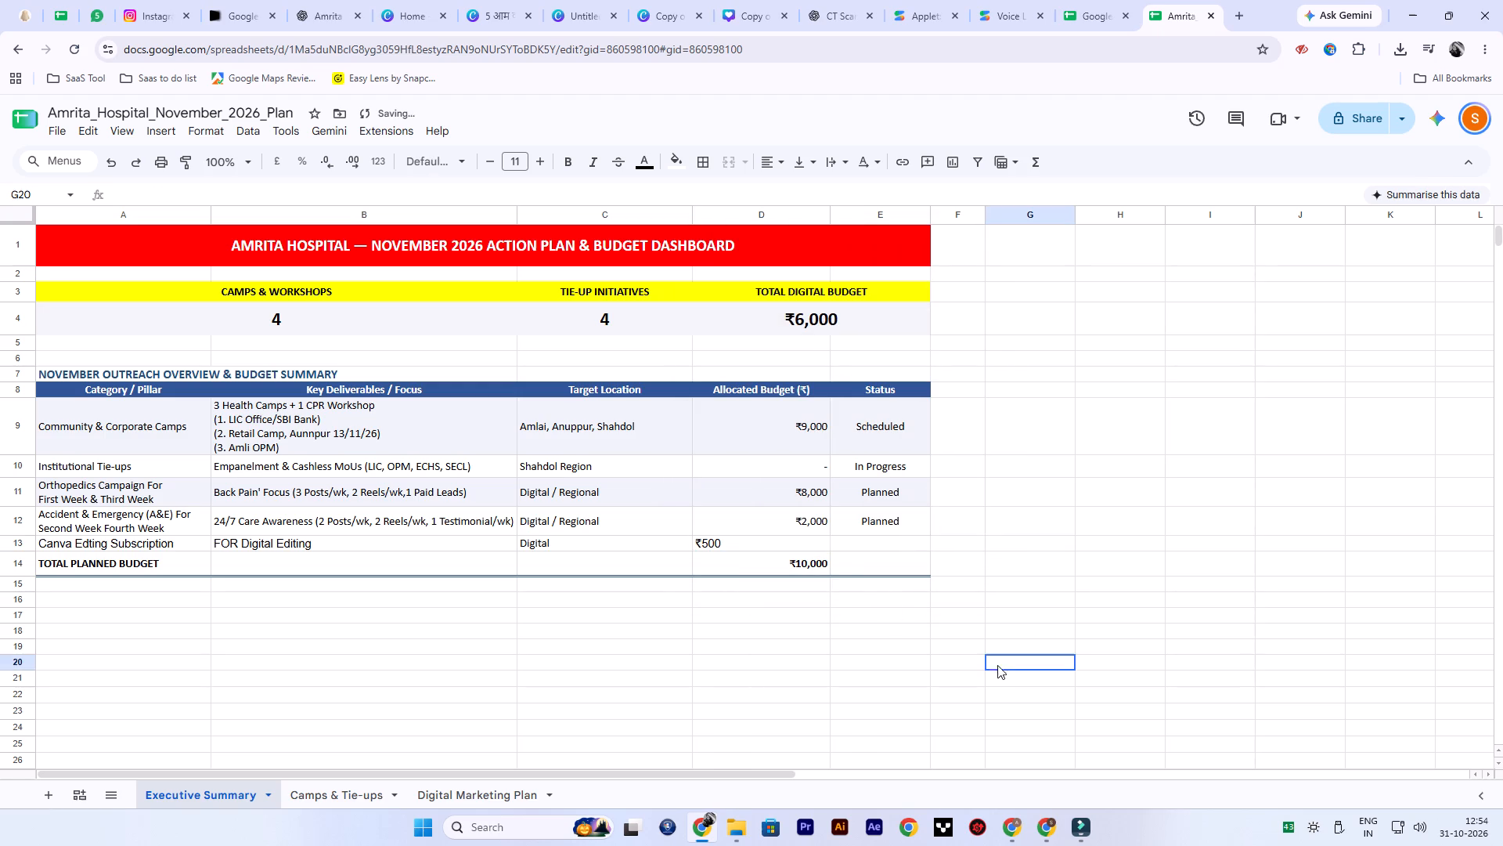
Align the Canva subscription's budget amount in D13 to the right.
click(712, 541)
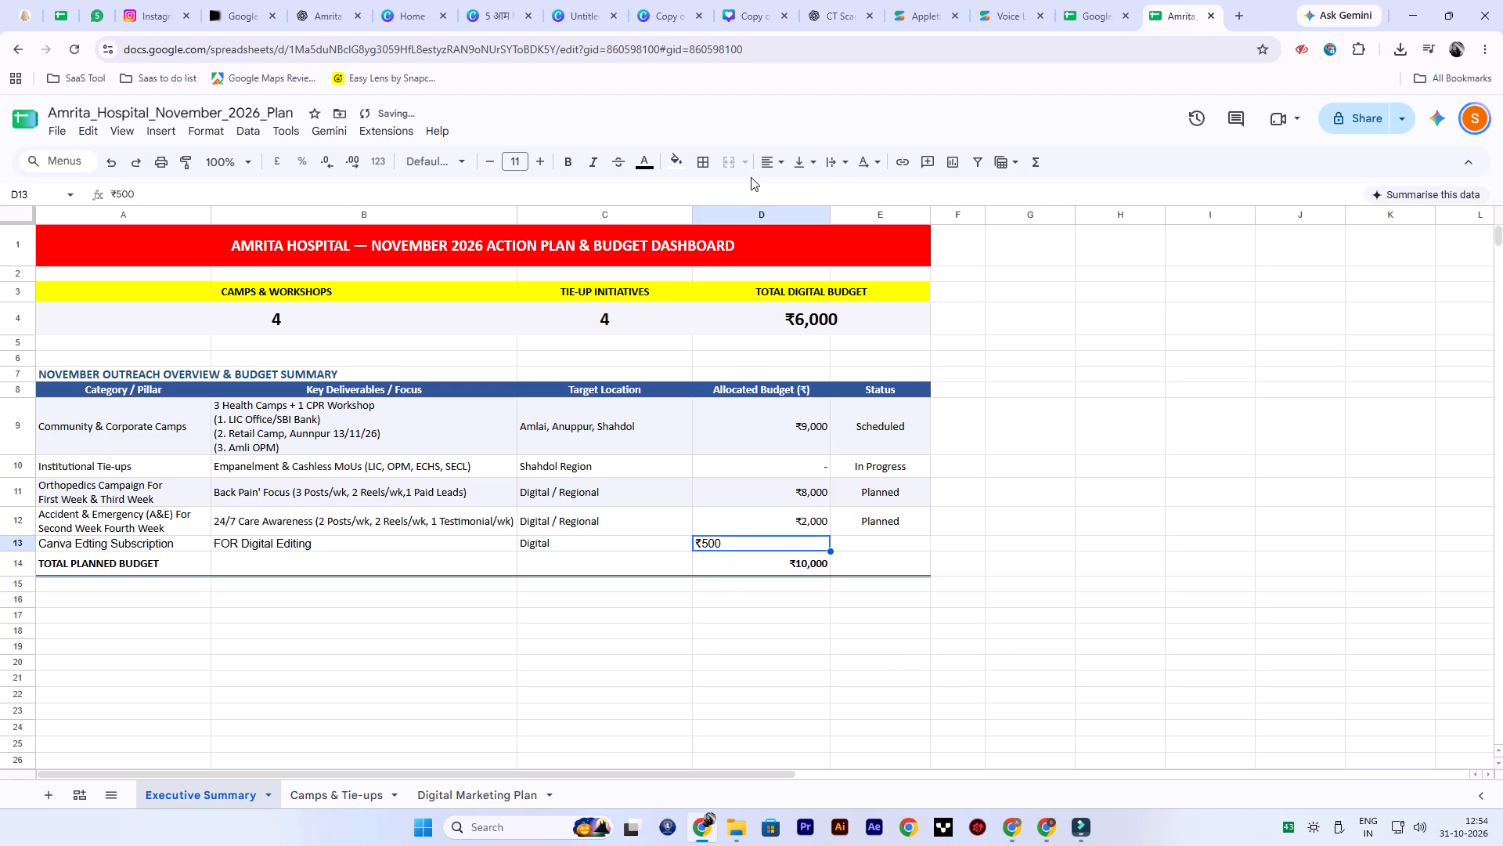
click(771, 156)
click(819, 187)
click(1114, 526)
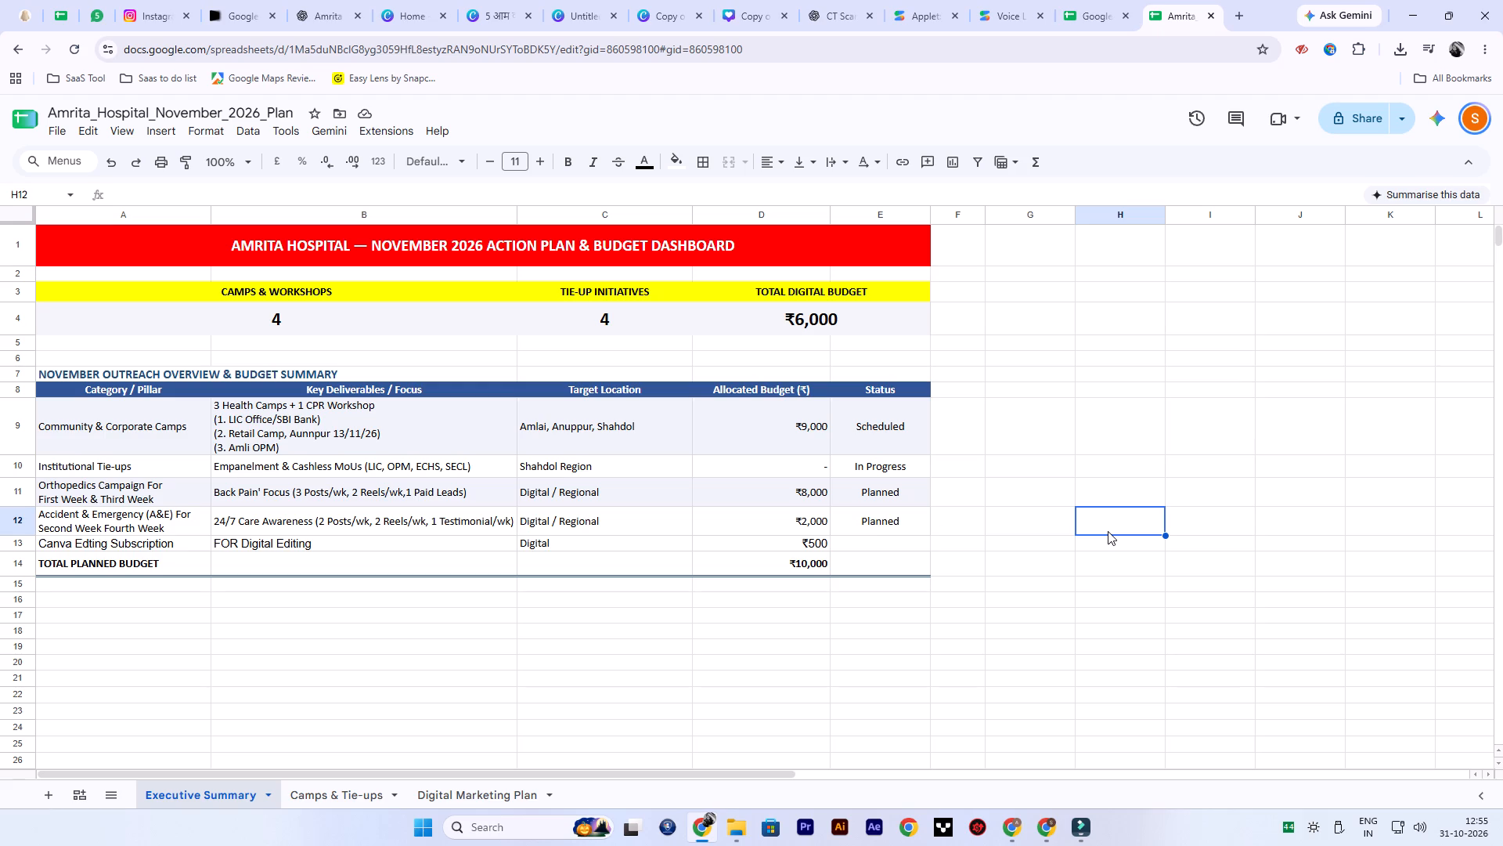
Replace the SUM formula for the total planned budget in D14 with ₹19,500, pasting the rupee symbol from clipboard history.
double_click(800, 560)
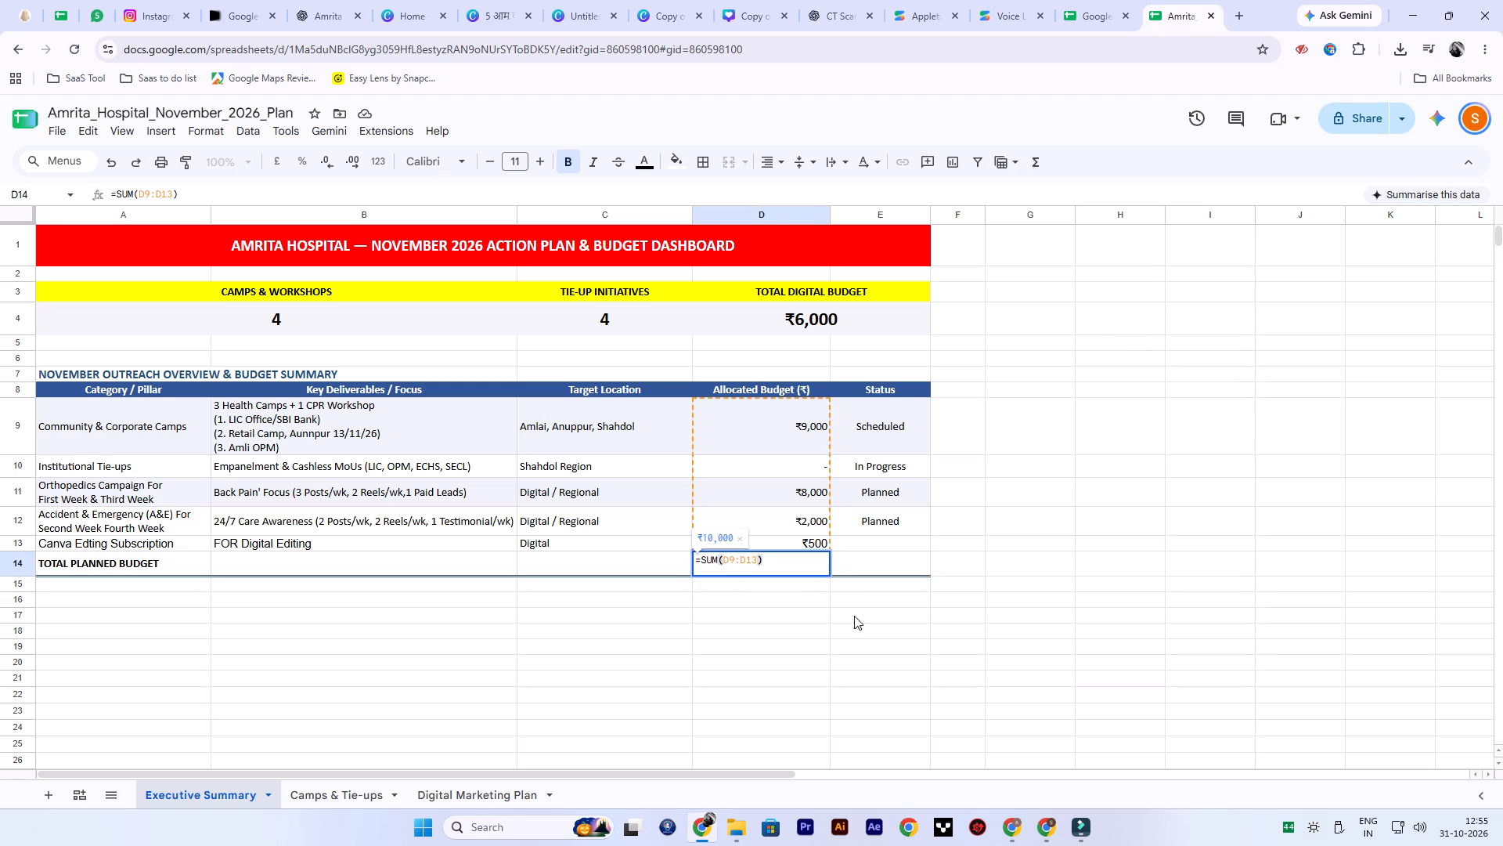
click(854, 616)
double_click(810, 561)
click(801, 593)
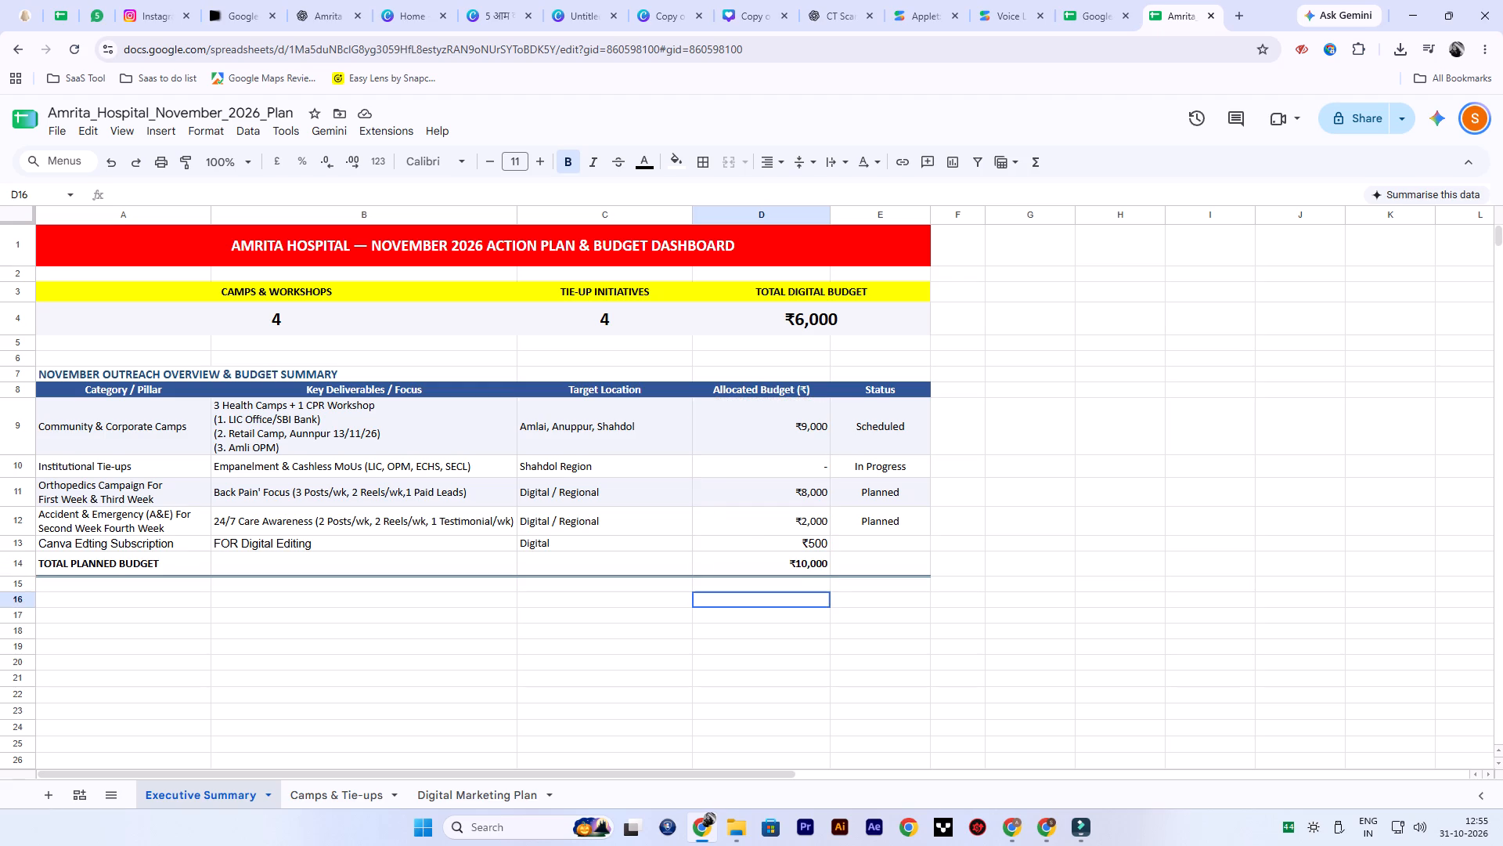
click(809, 562)
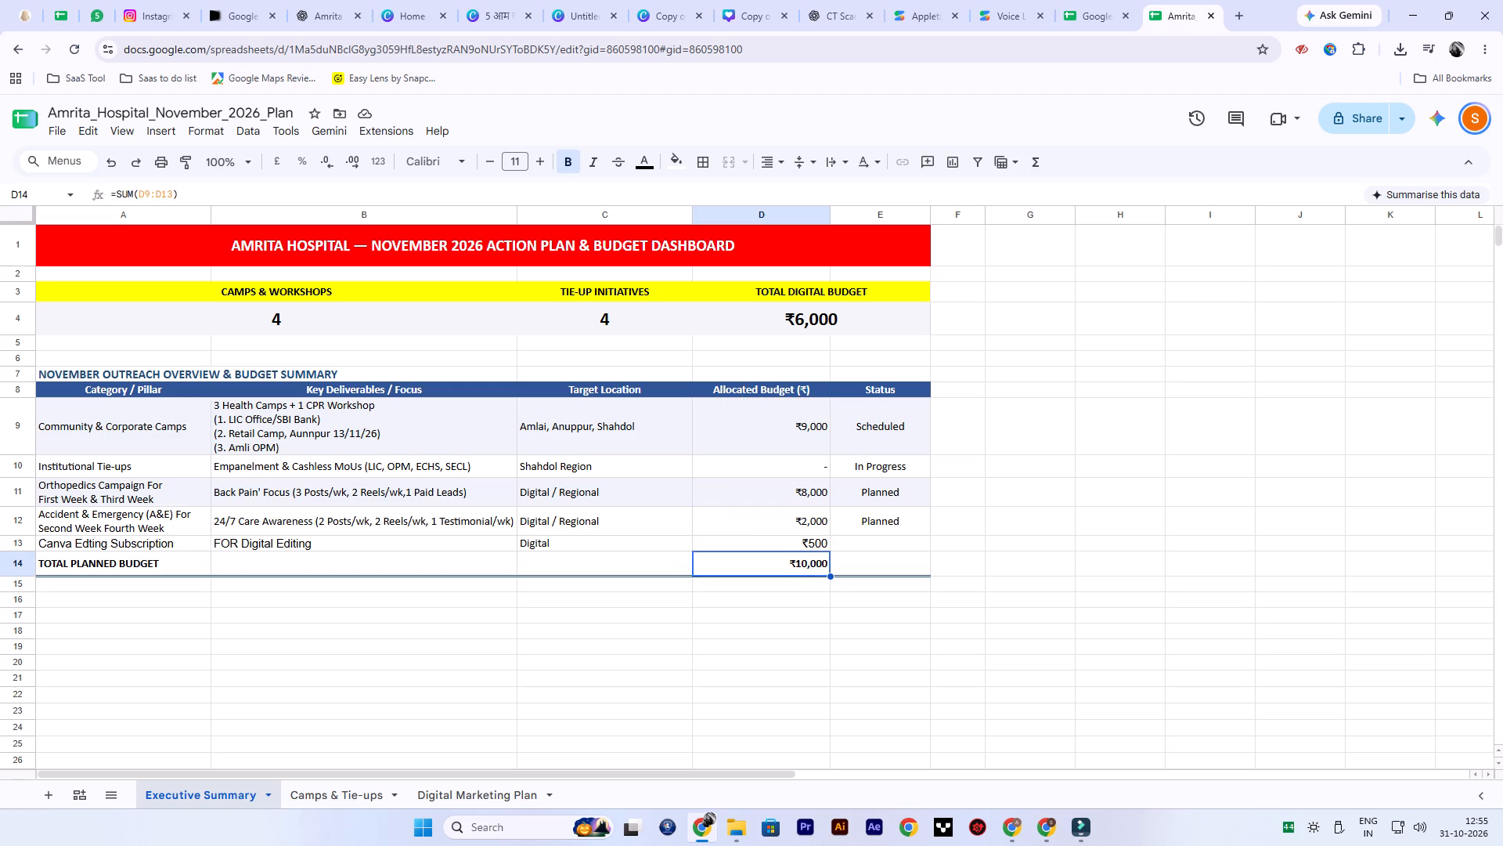
key(Delete)
double_click(797, 563)
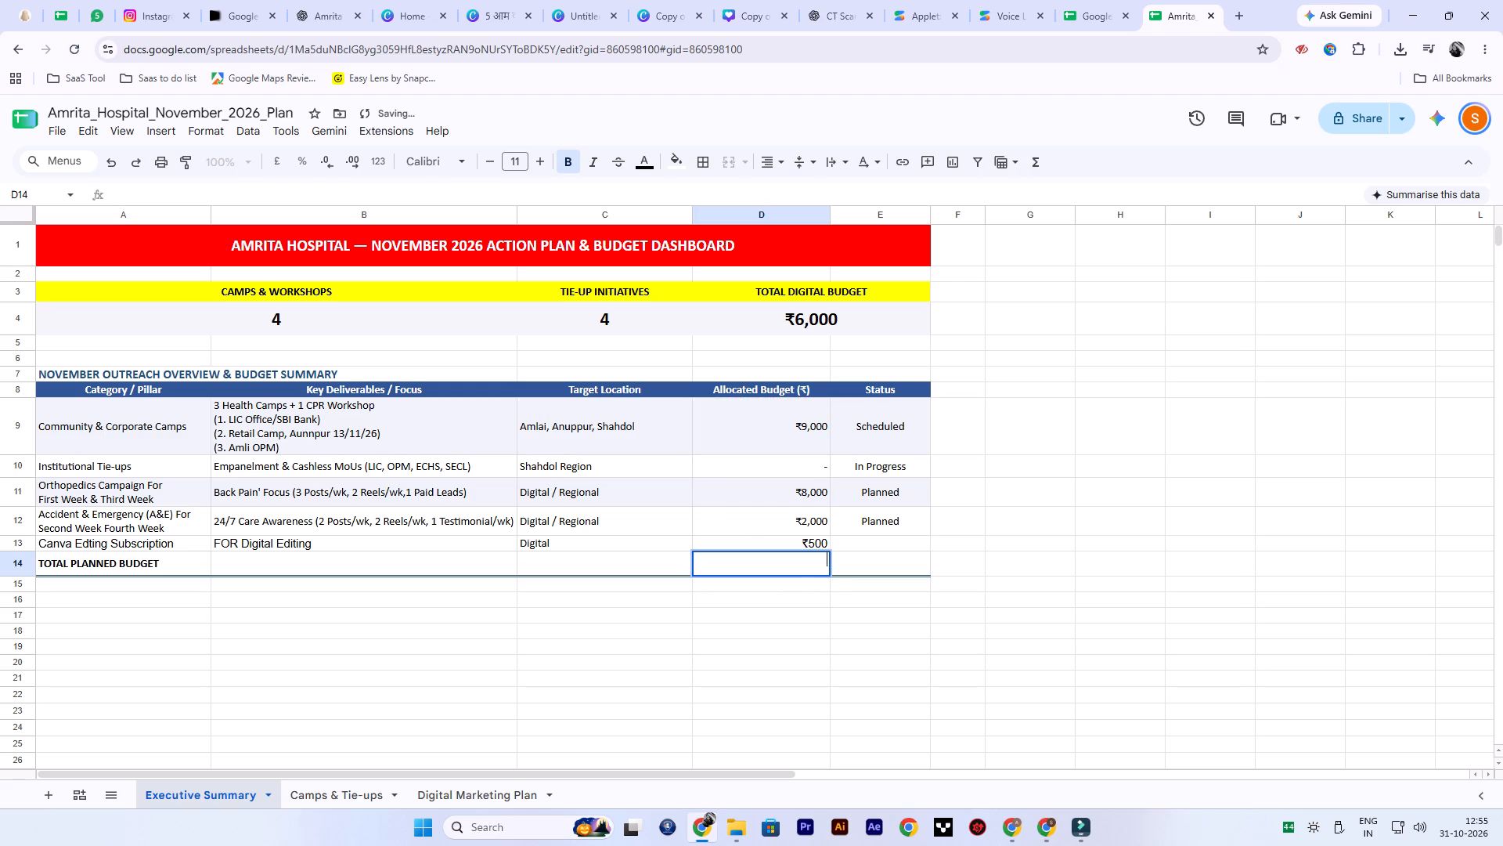
text(19)
text(,500)
key(ctrl+Left)
key(ctrl+Left)
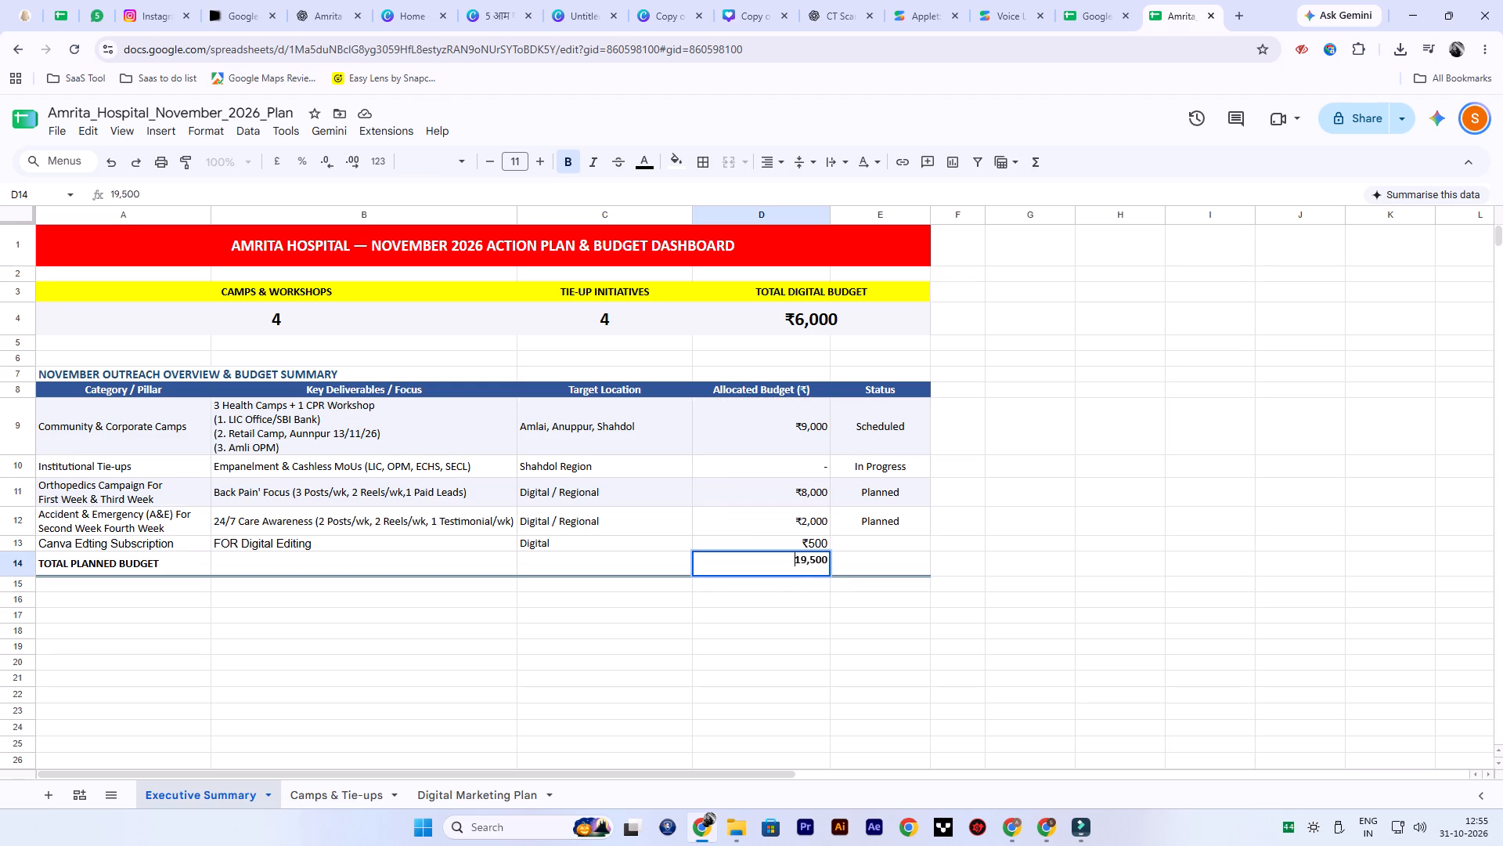
key(super+v)
click(867, 446)
key(ctrl+v)
click(1137, 627)
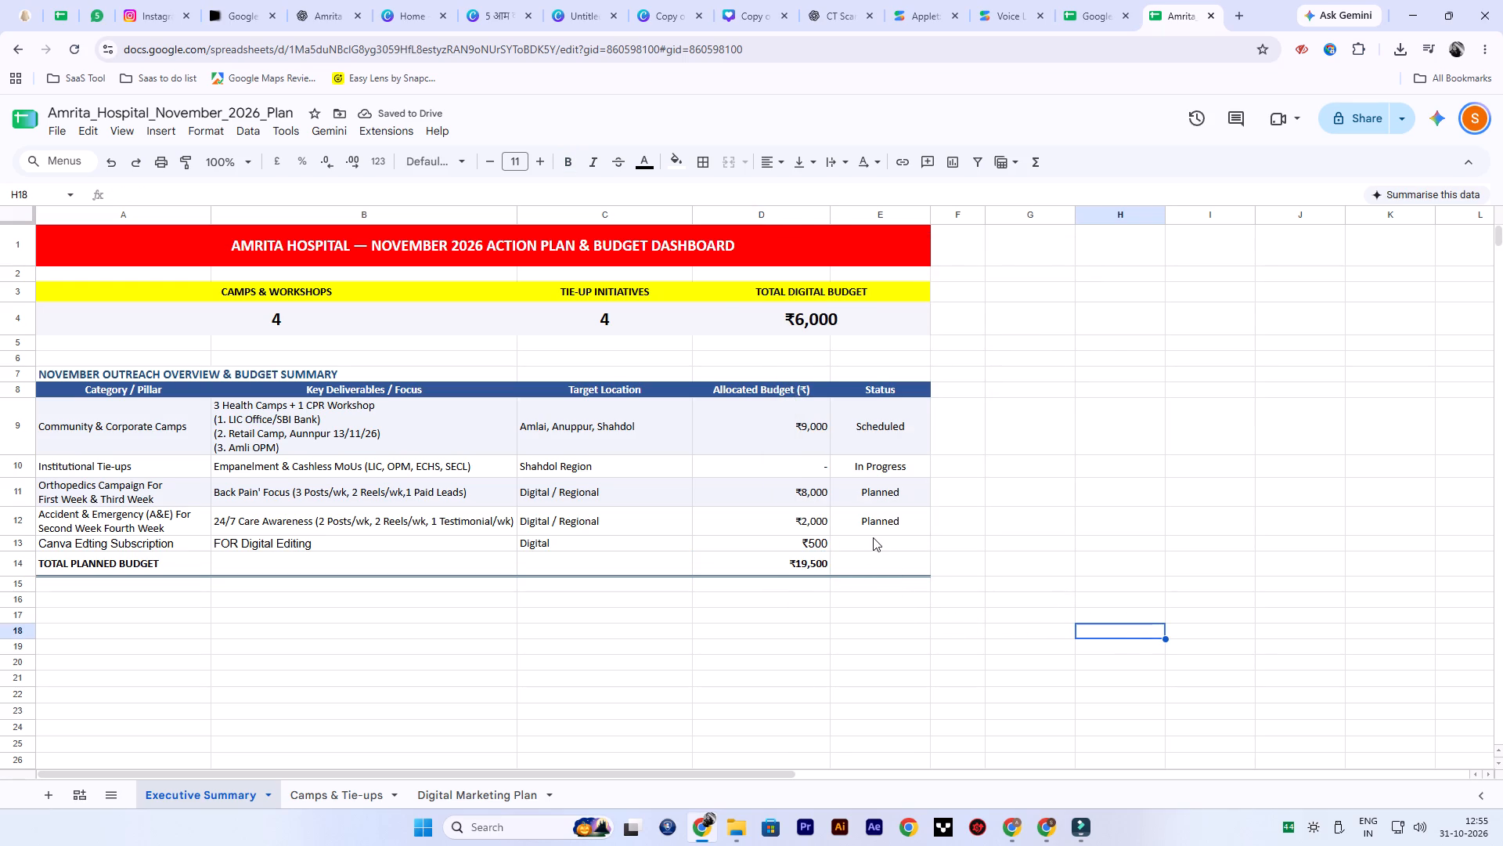
click(1129, 569)
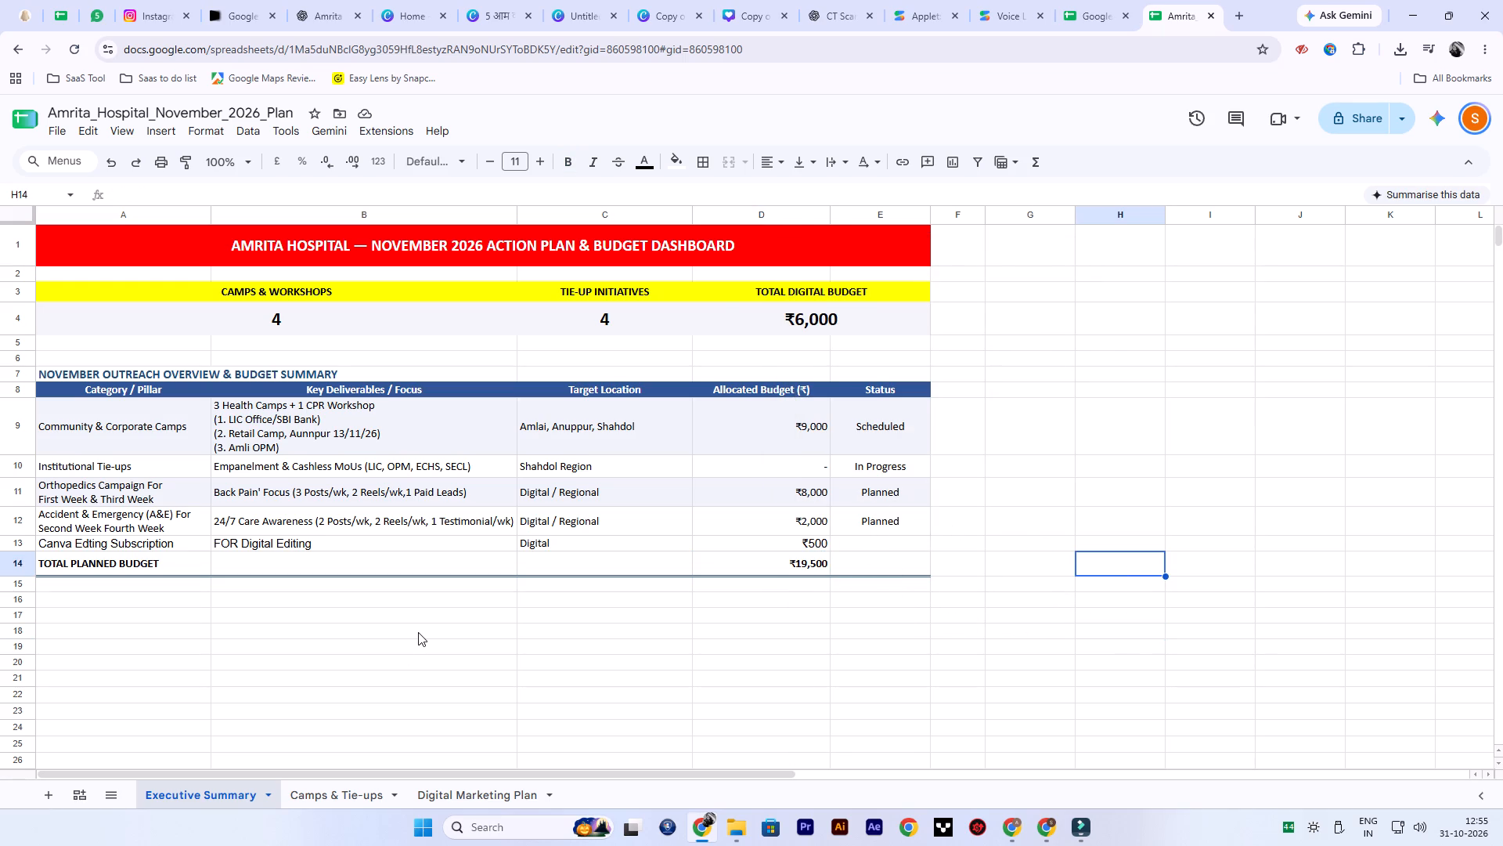
Change the fill colour of the summary table's header row, A8:F8, to dark grey.
drag(940, 385, 295, 377)
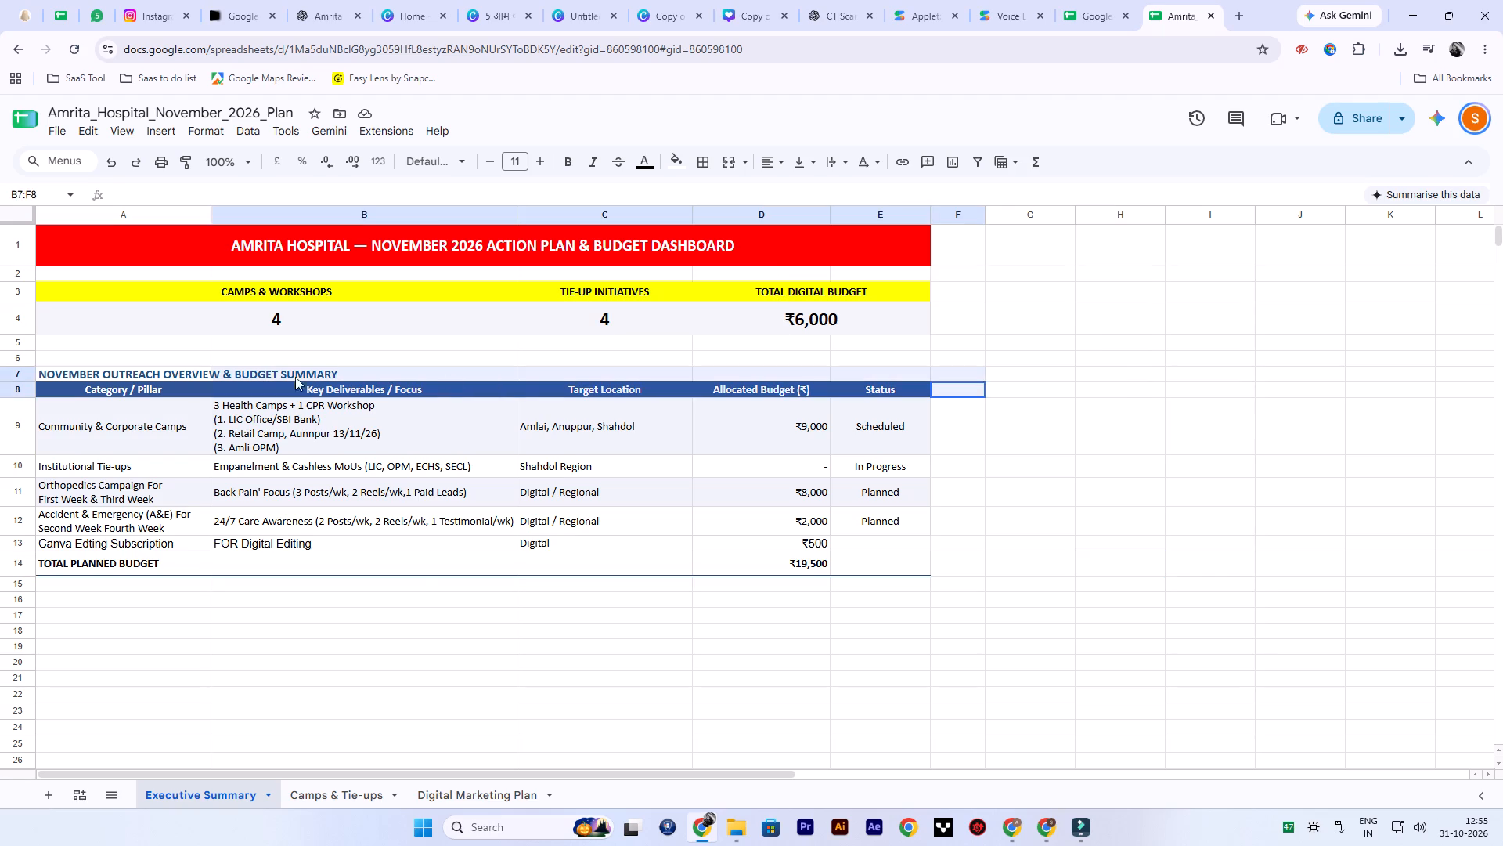
drag(295, 377, 43, 387)
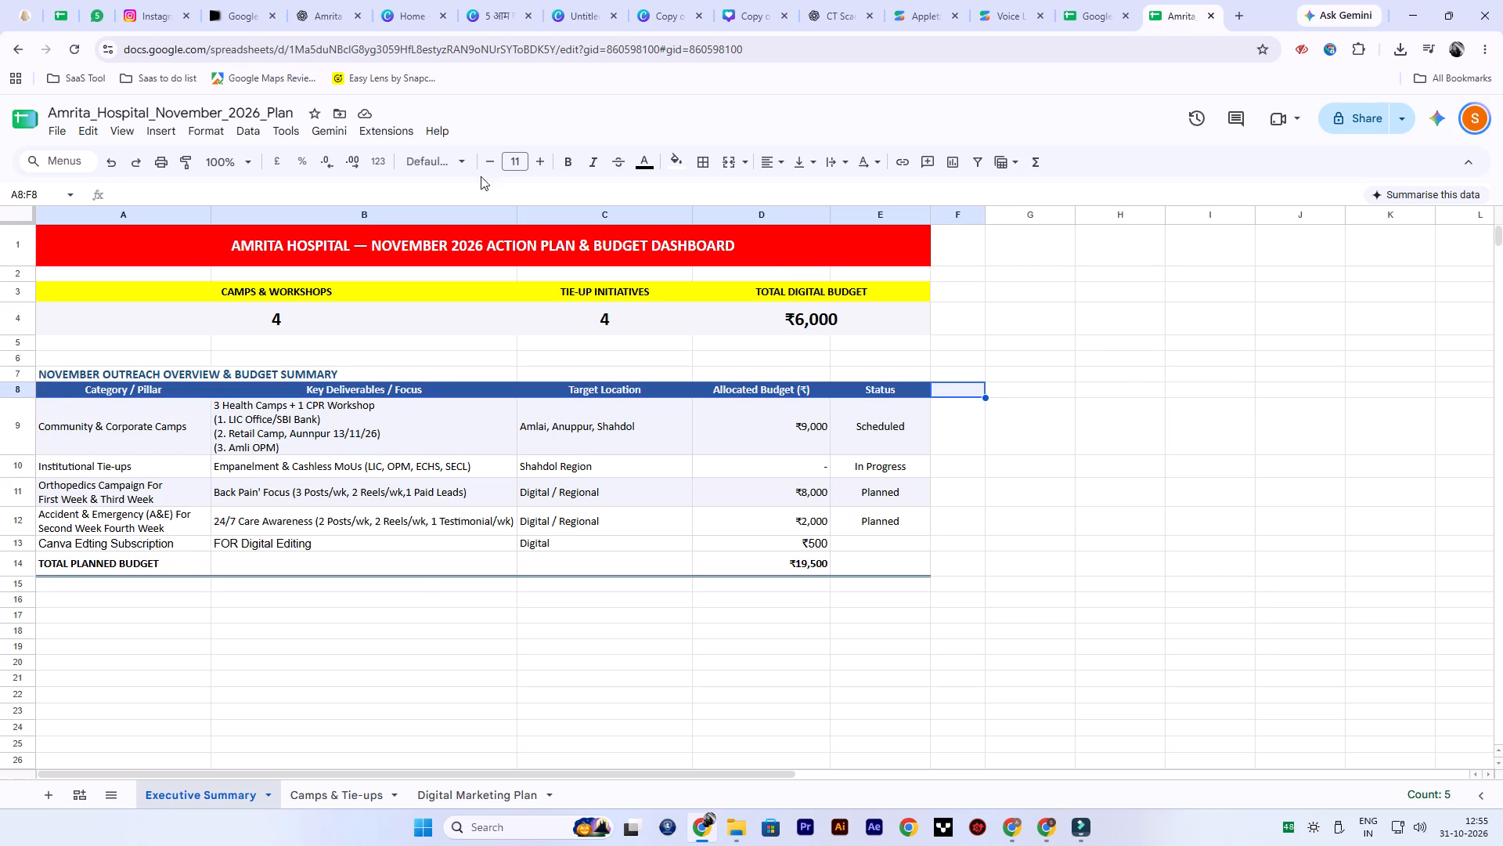
click(651, 160)
click(666, 211)
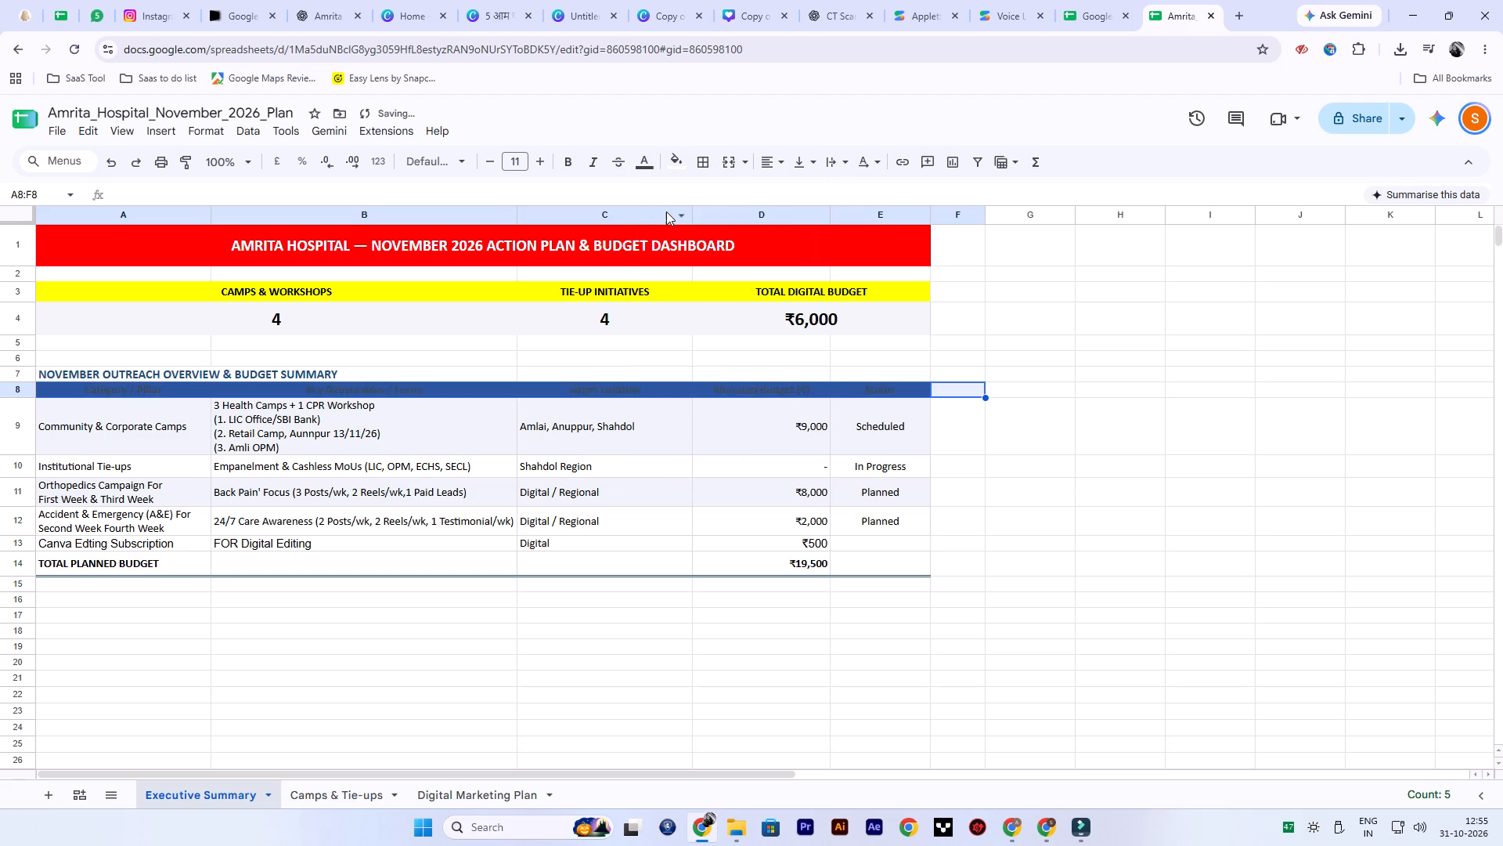
key(ctrl+z)
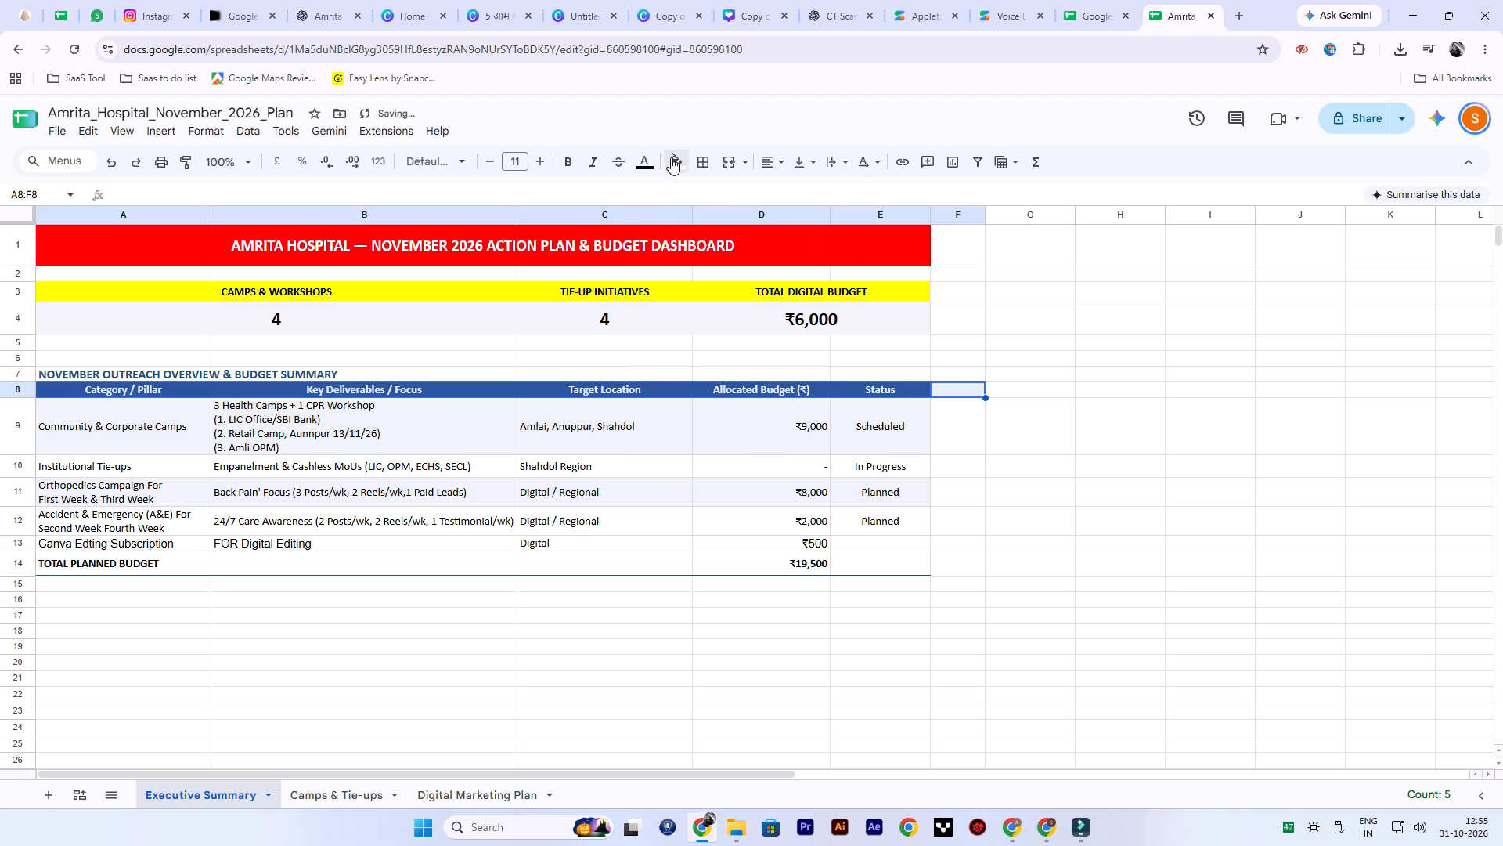
click(671, 157)
click(699, 214)
click(1170, 395)
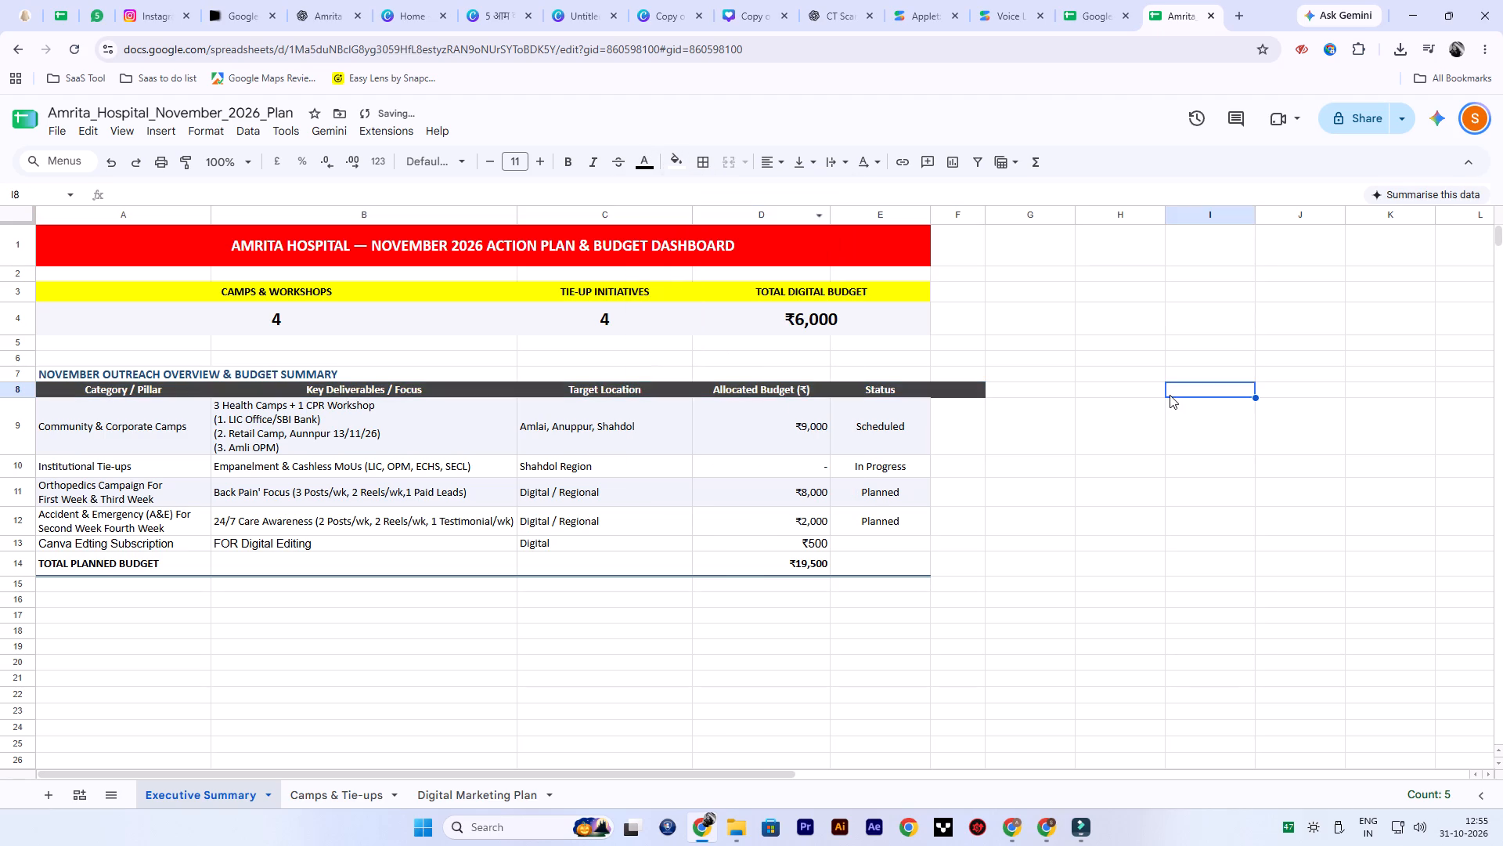
Fill F6:F9 with white to clear the header fill that extends beyond the summary table.
drag(977, 352, 975, 414)
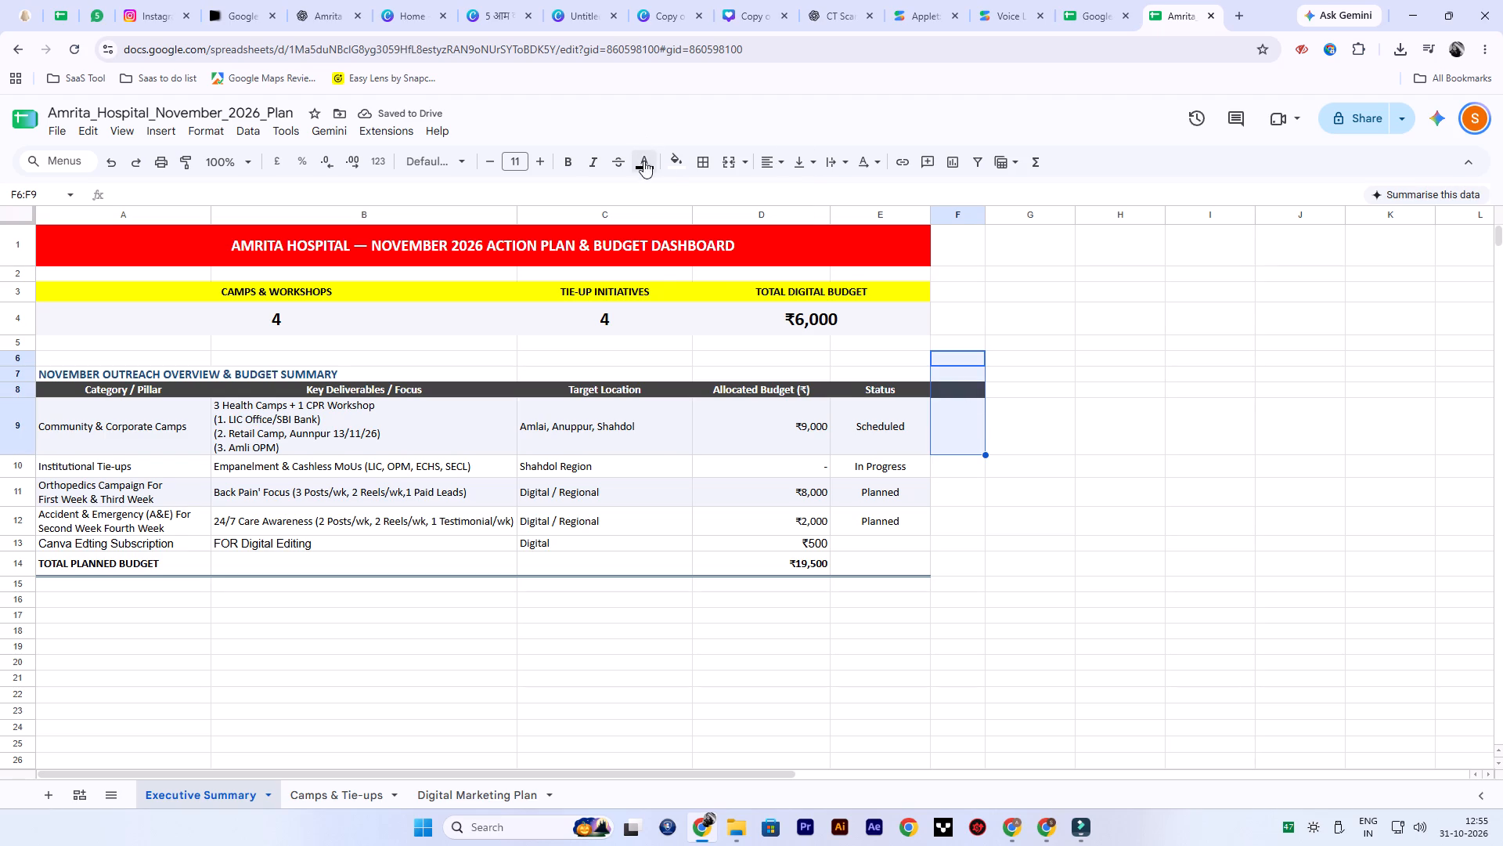
click(674, 161)
click(834, 217)
click(1144, 332)
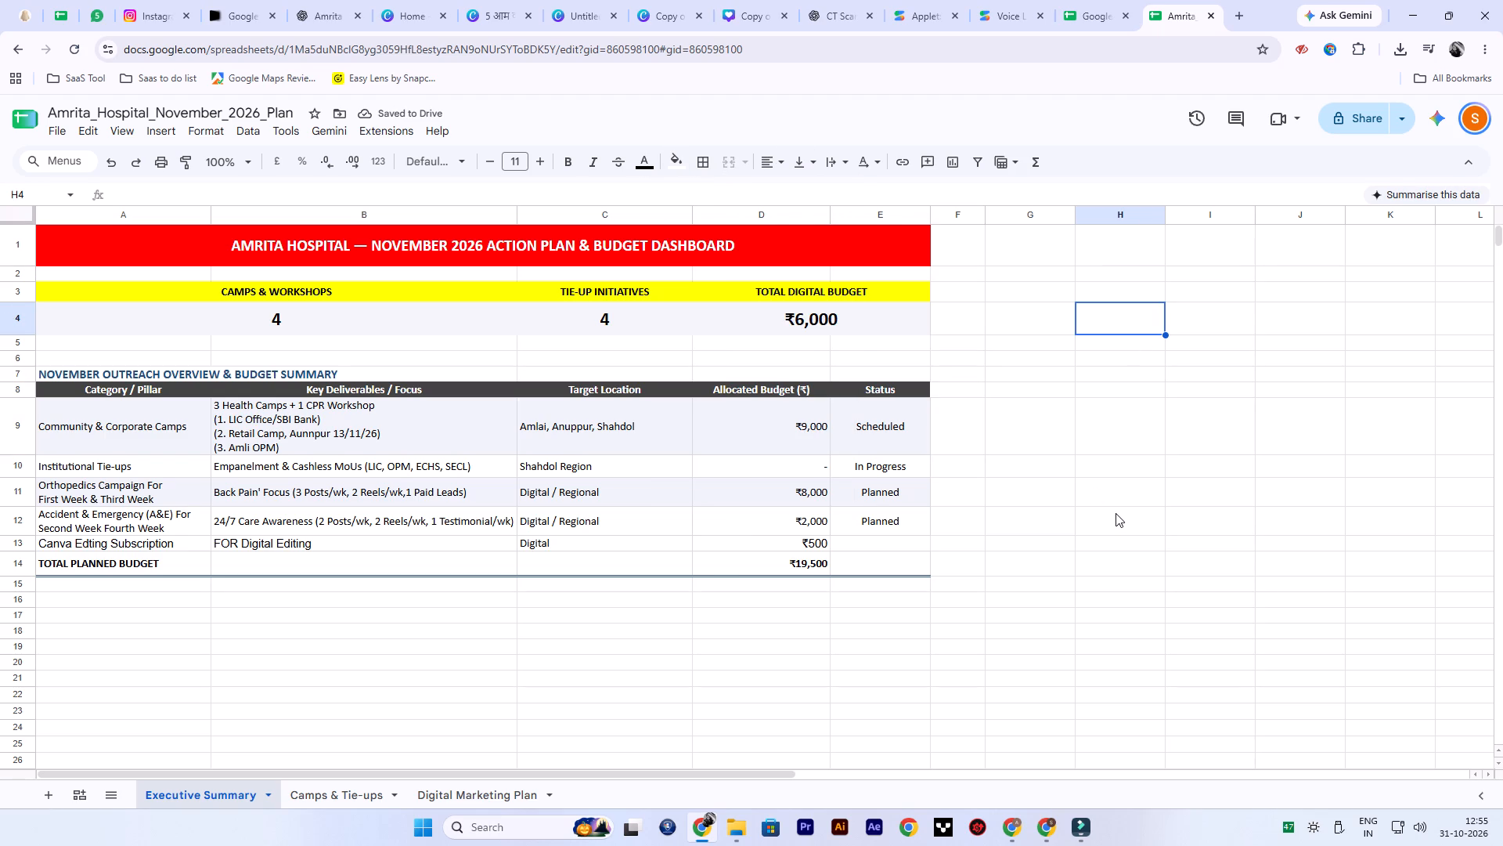
Copy the entire contents of the Executive Summary sheet.
scroll(1083, 503, up, 4)
key(ctrl+a)
key(ctrl+c)
click(1189, 483)
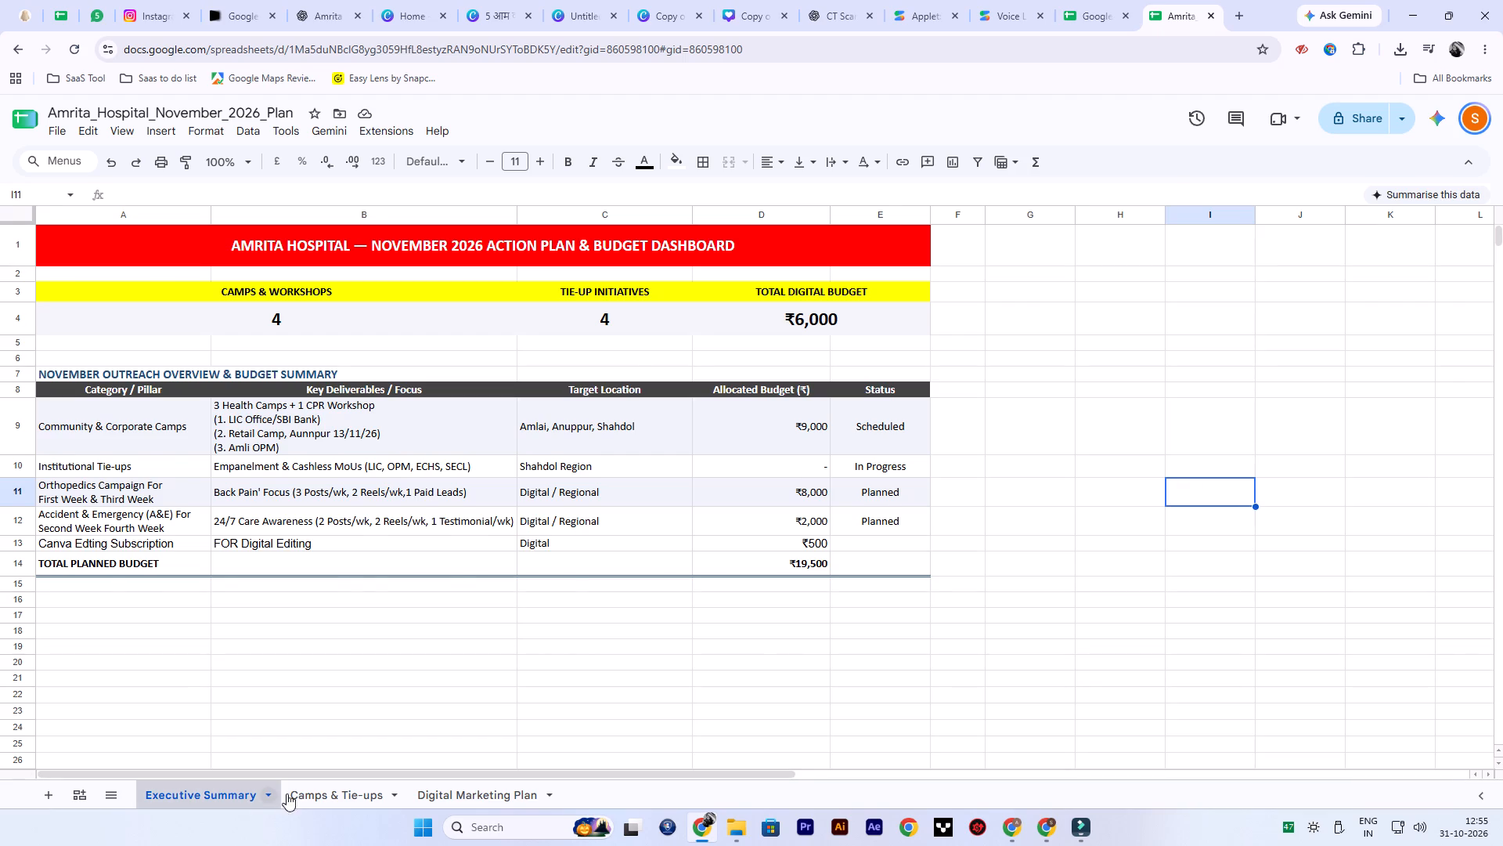
Review the Camps & Tie-ups and Digital Marketing Plan sheets.
click(346, 797)
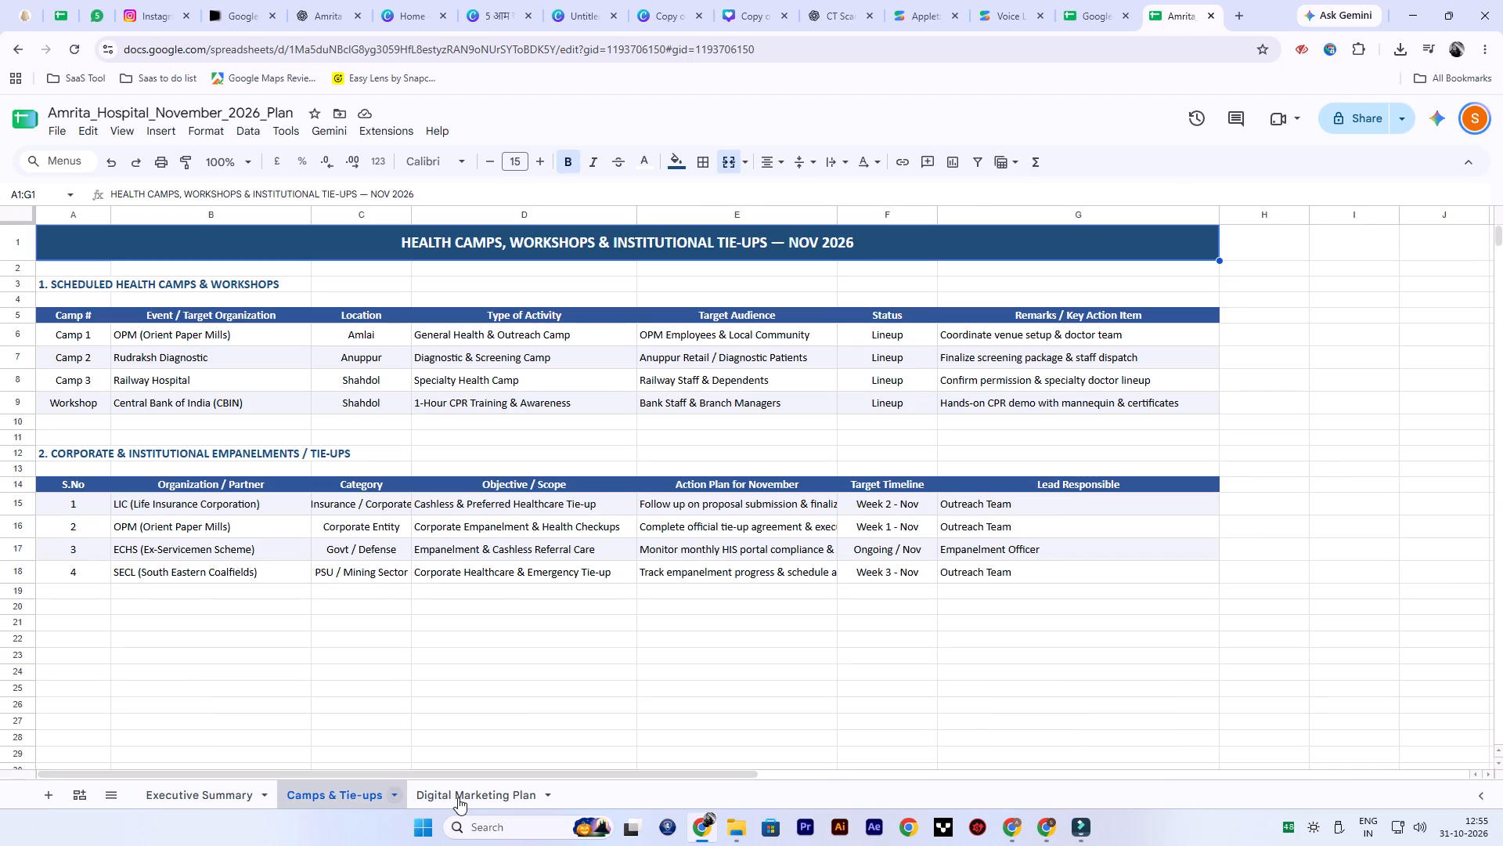
click(458, 797)
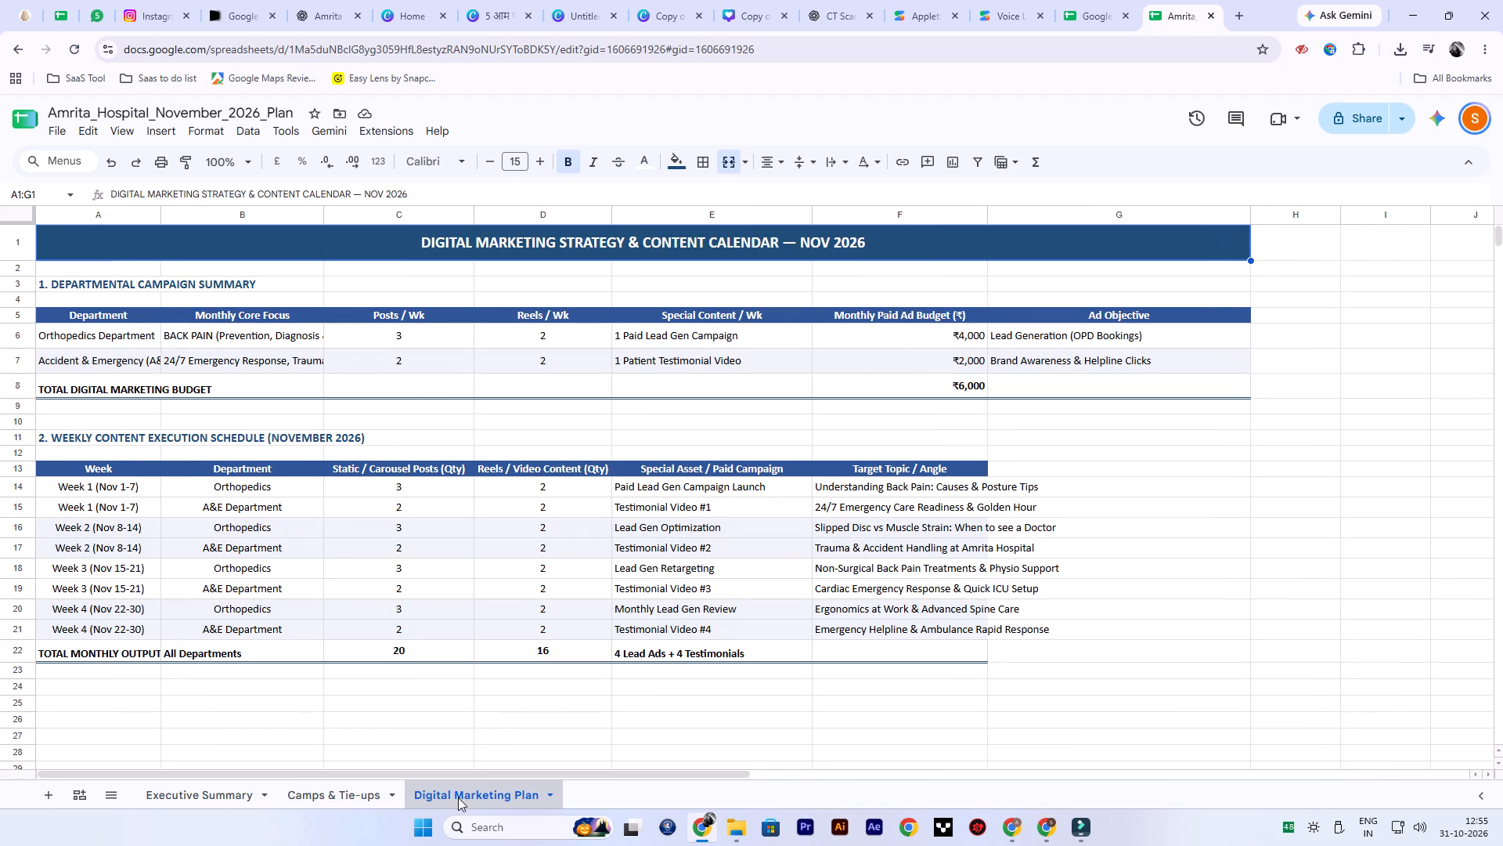
click(377, 797)
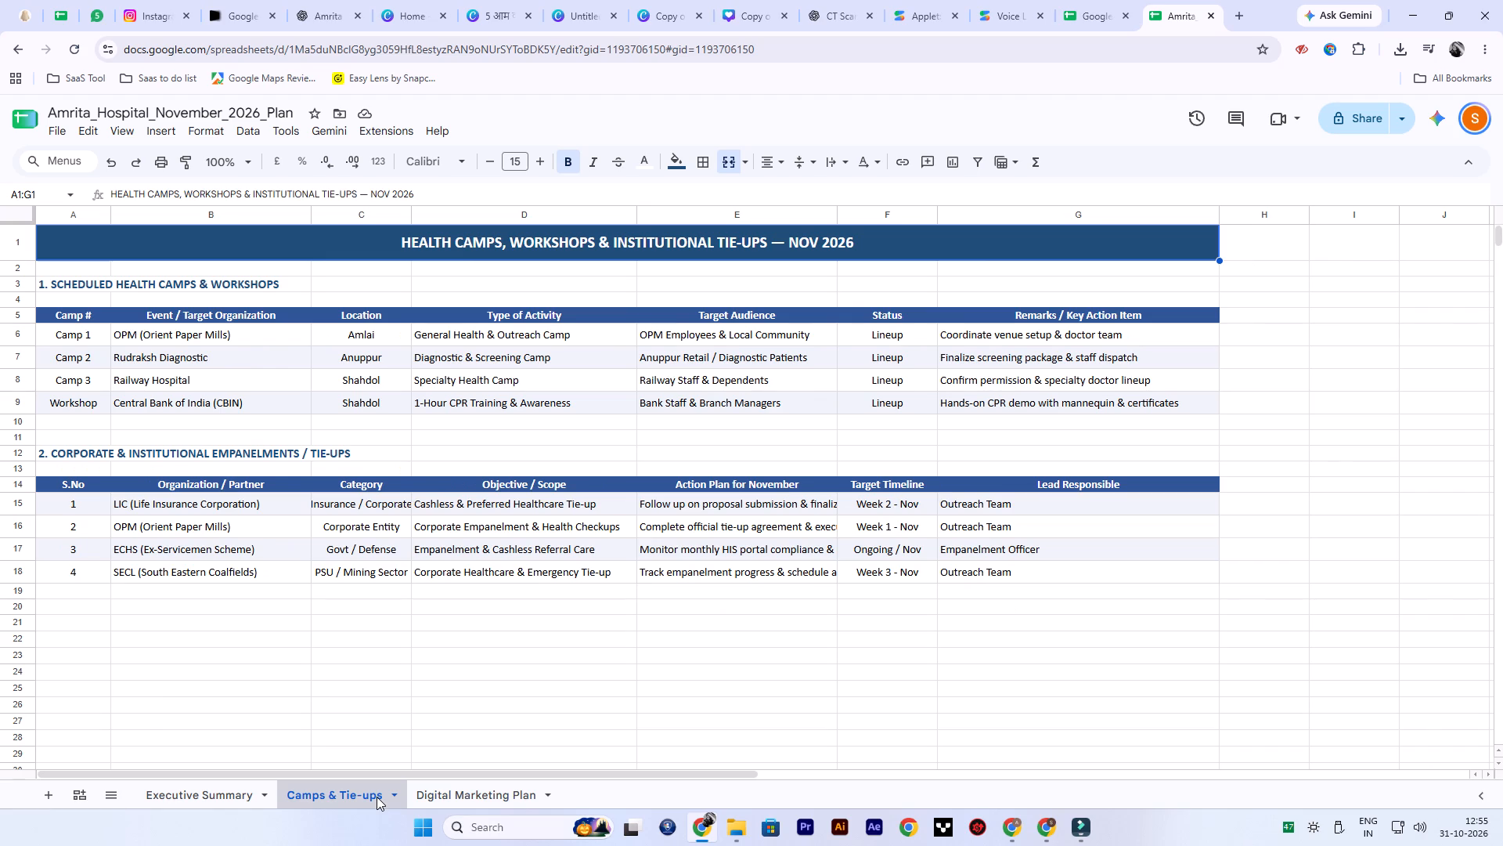
click(488, 789)
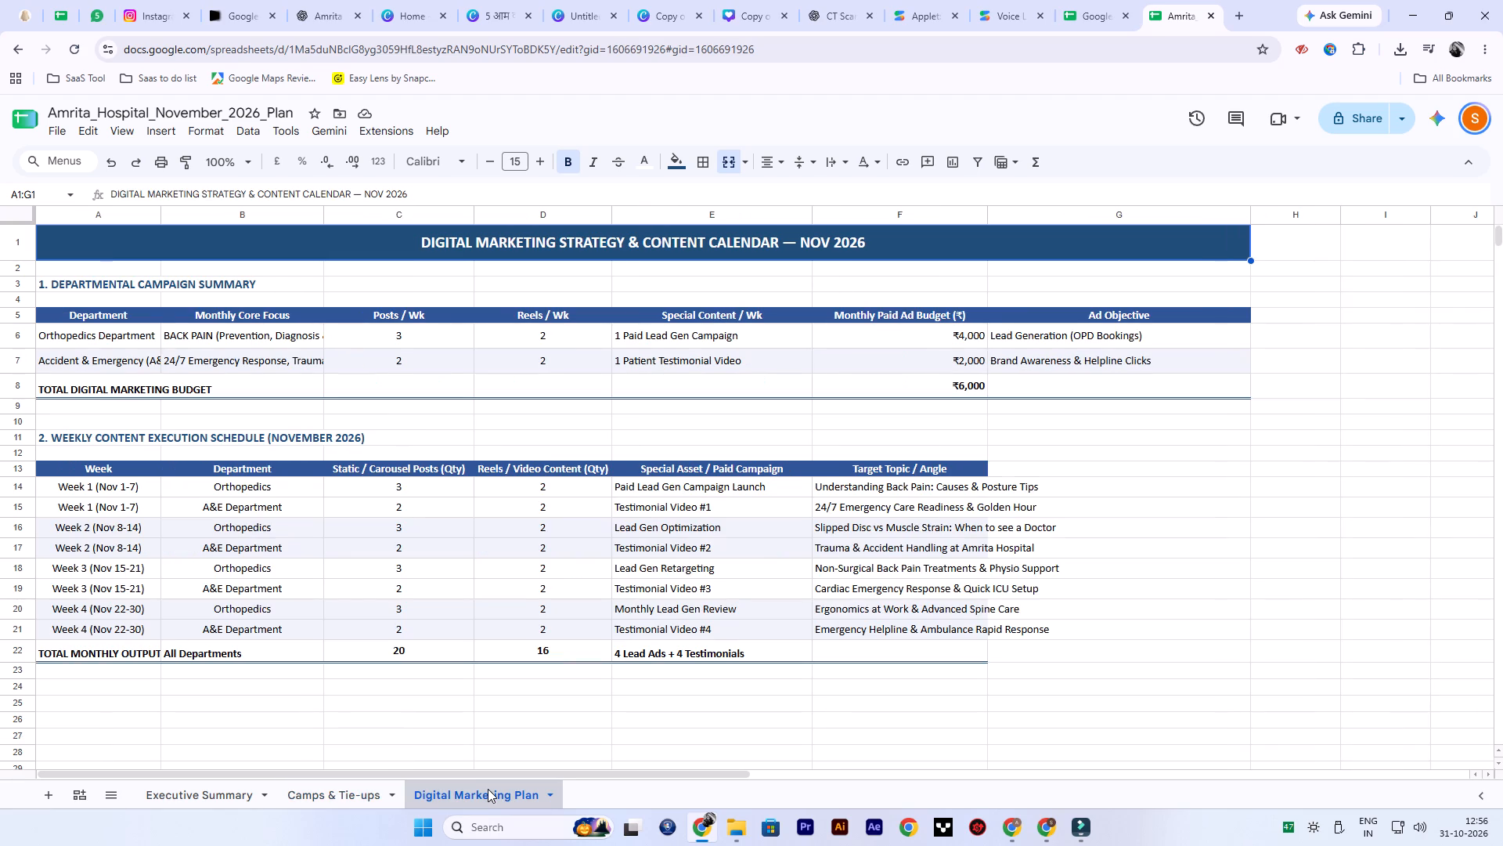
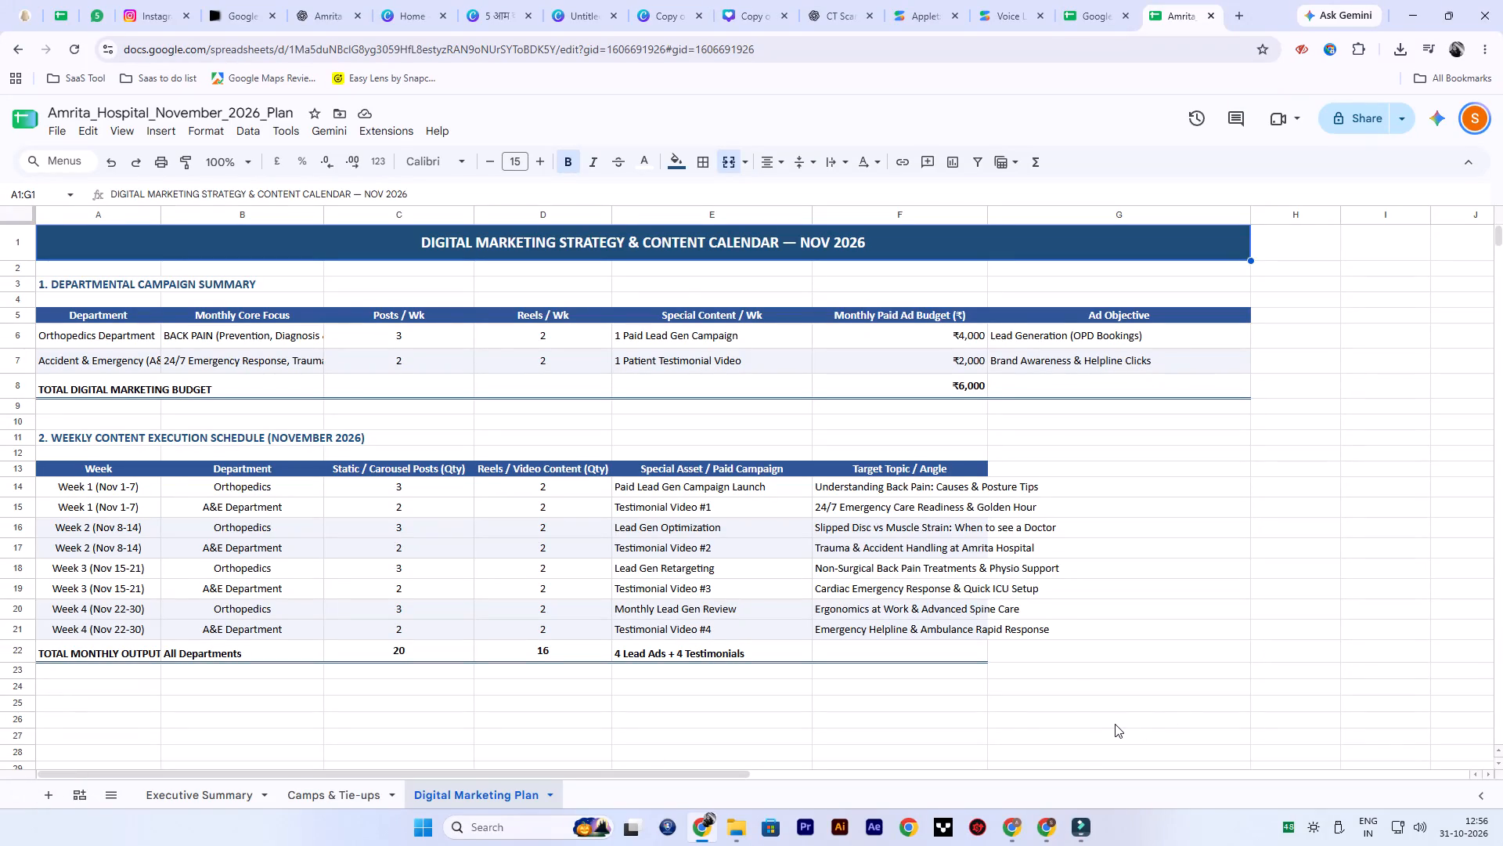
Clear the Total Digital Budget figure, D4:E4, in the Executive Summary sheet's dashboard.
click(217, 799)
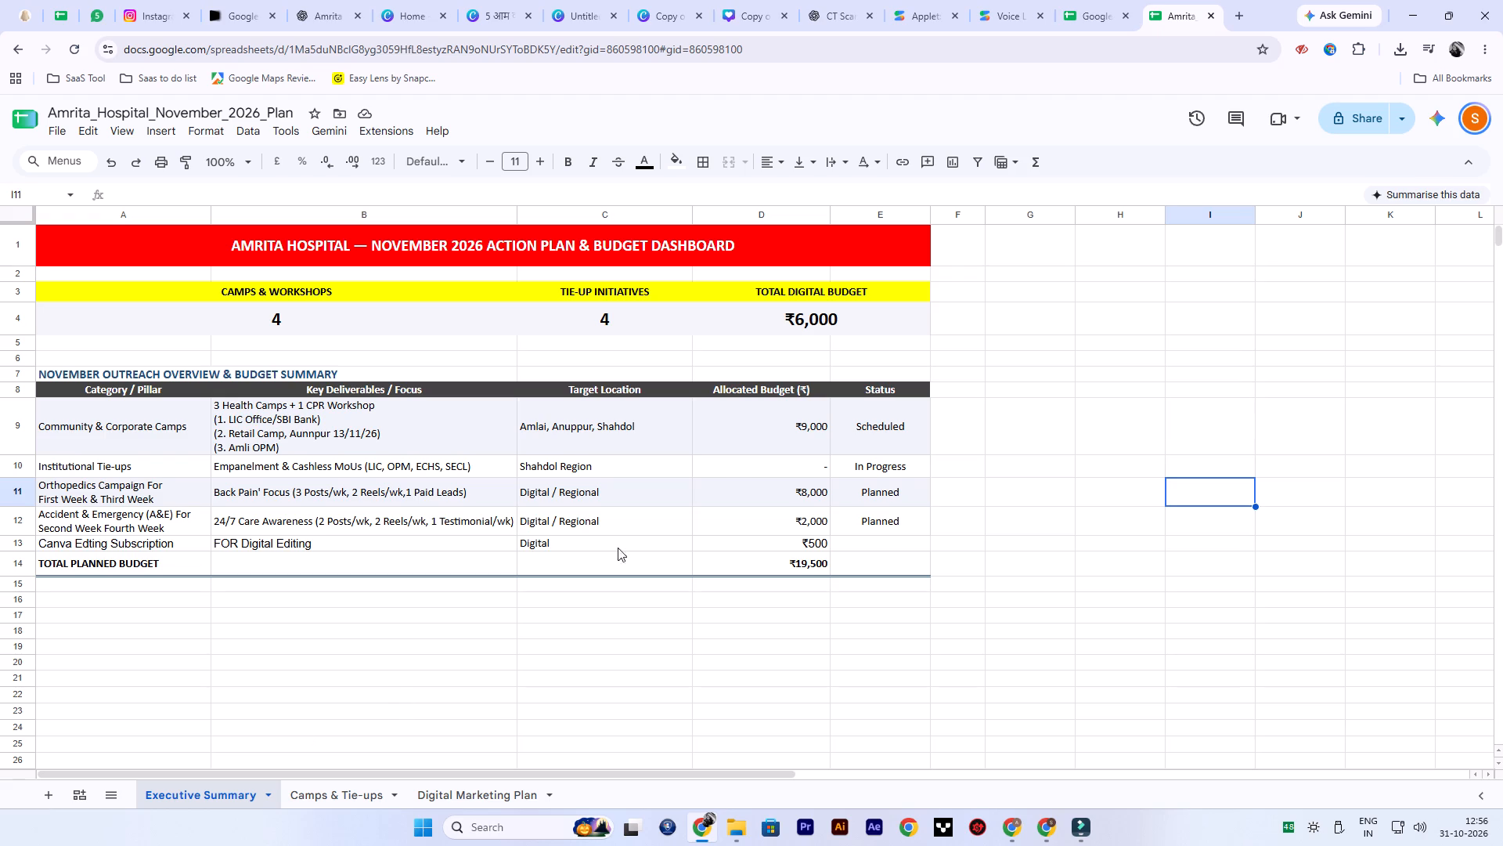
double_click(795, 313)
click(1047, 340)
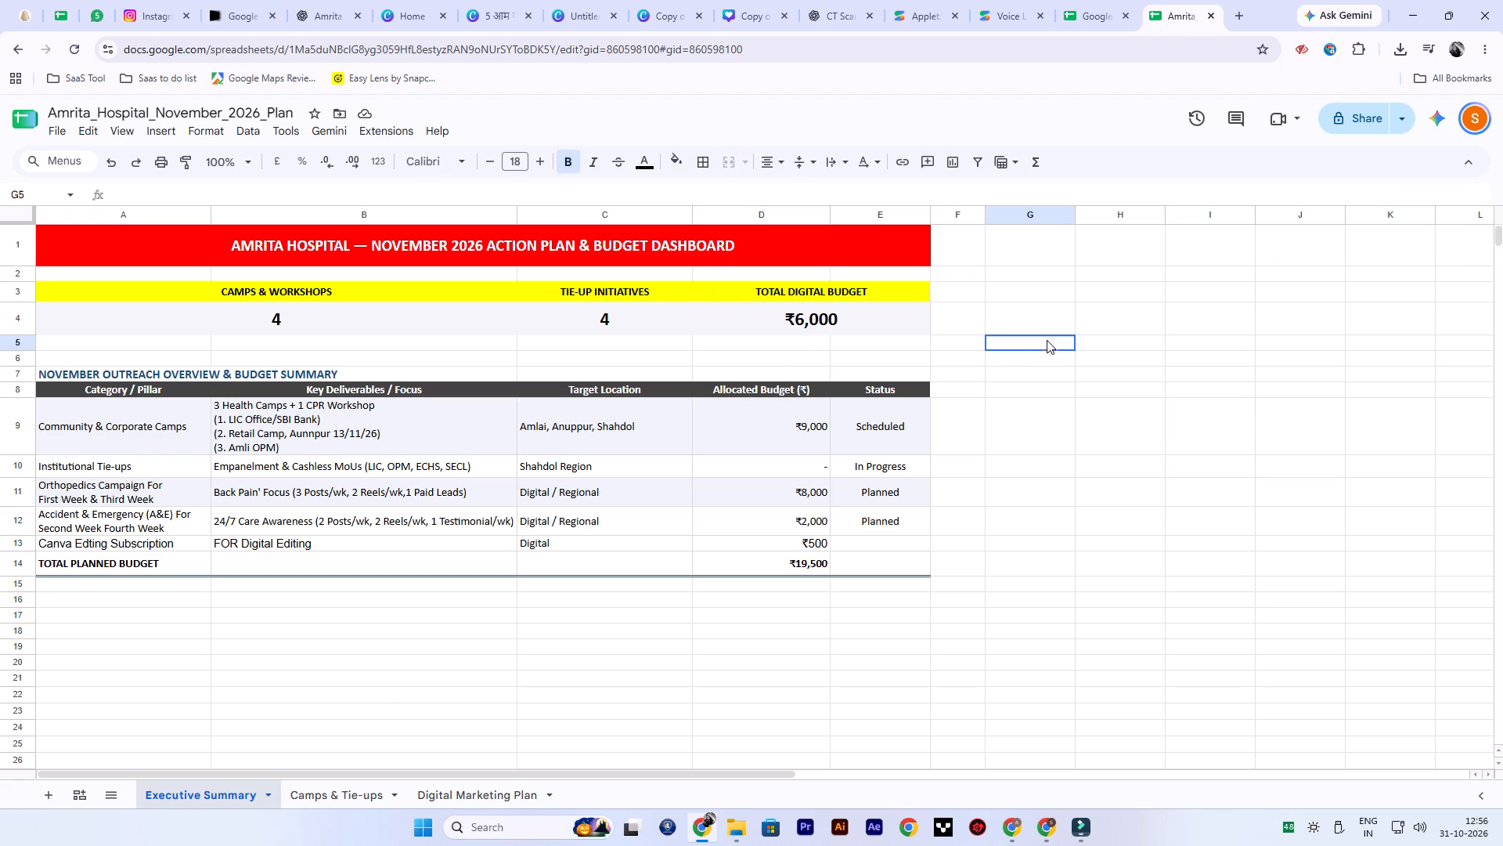
click(830, 323)
key(Delete)
click(1250, 448)
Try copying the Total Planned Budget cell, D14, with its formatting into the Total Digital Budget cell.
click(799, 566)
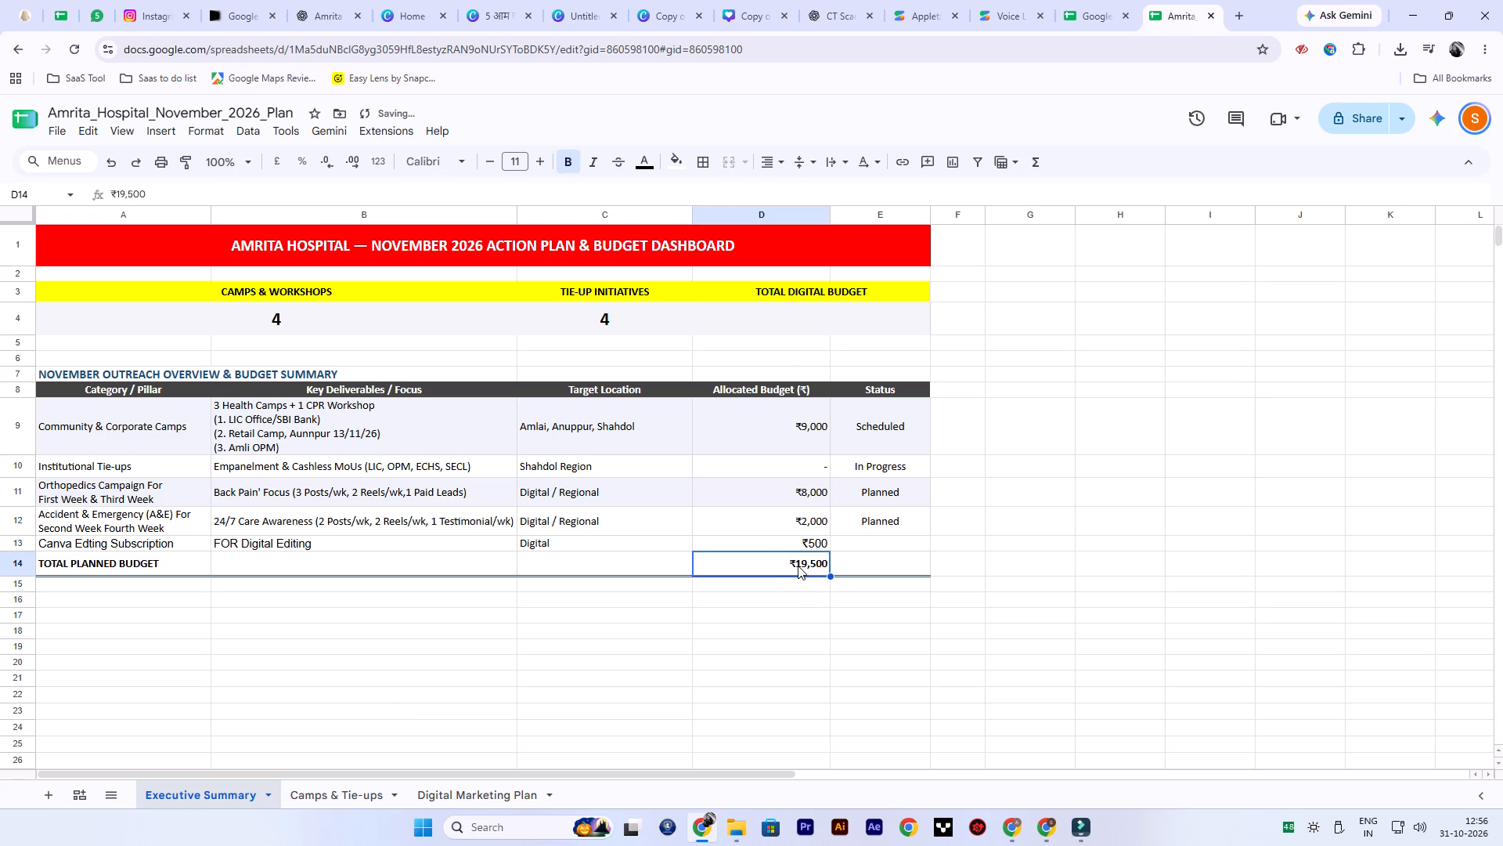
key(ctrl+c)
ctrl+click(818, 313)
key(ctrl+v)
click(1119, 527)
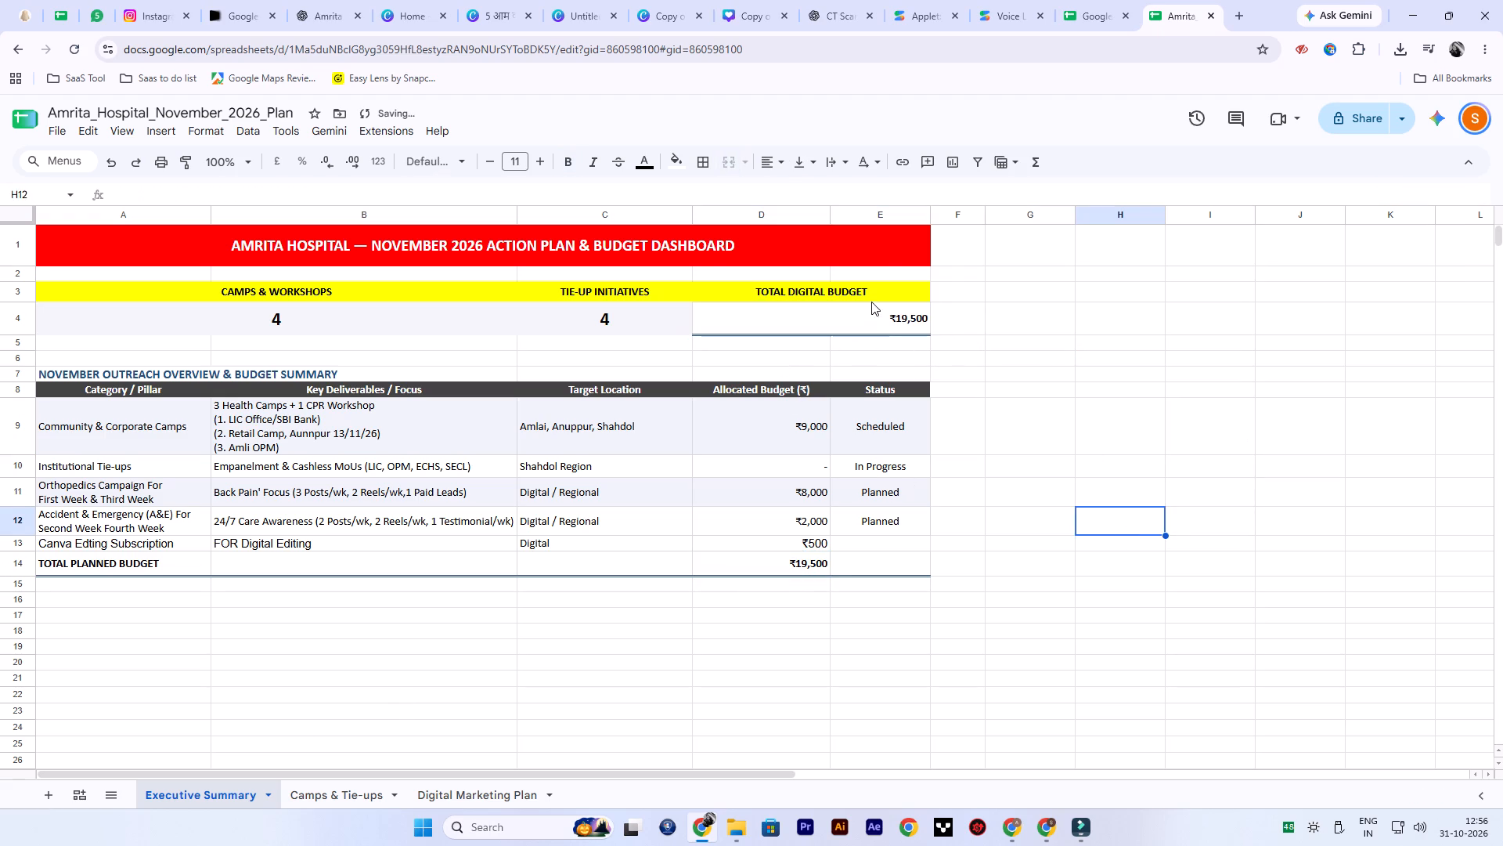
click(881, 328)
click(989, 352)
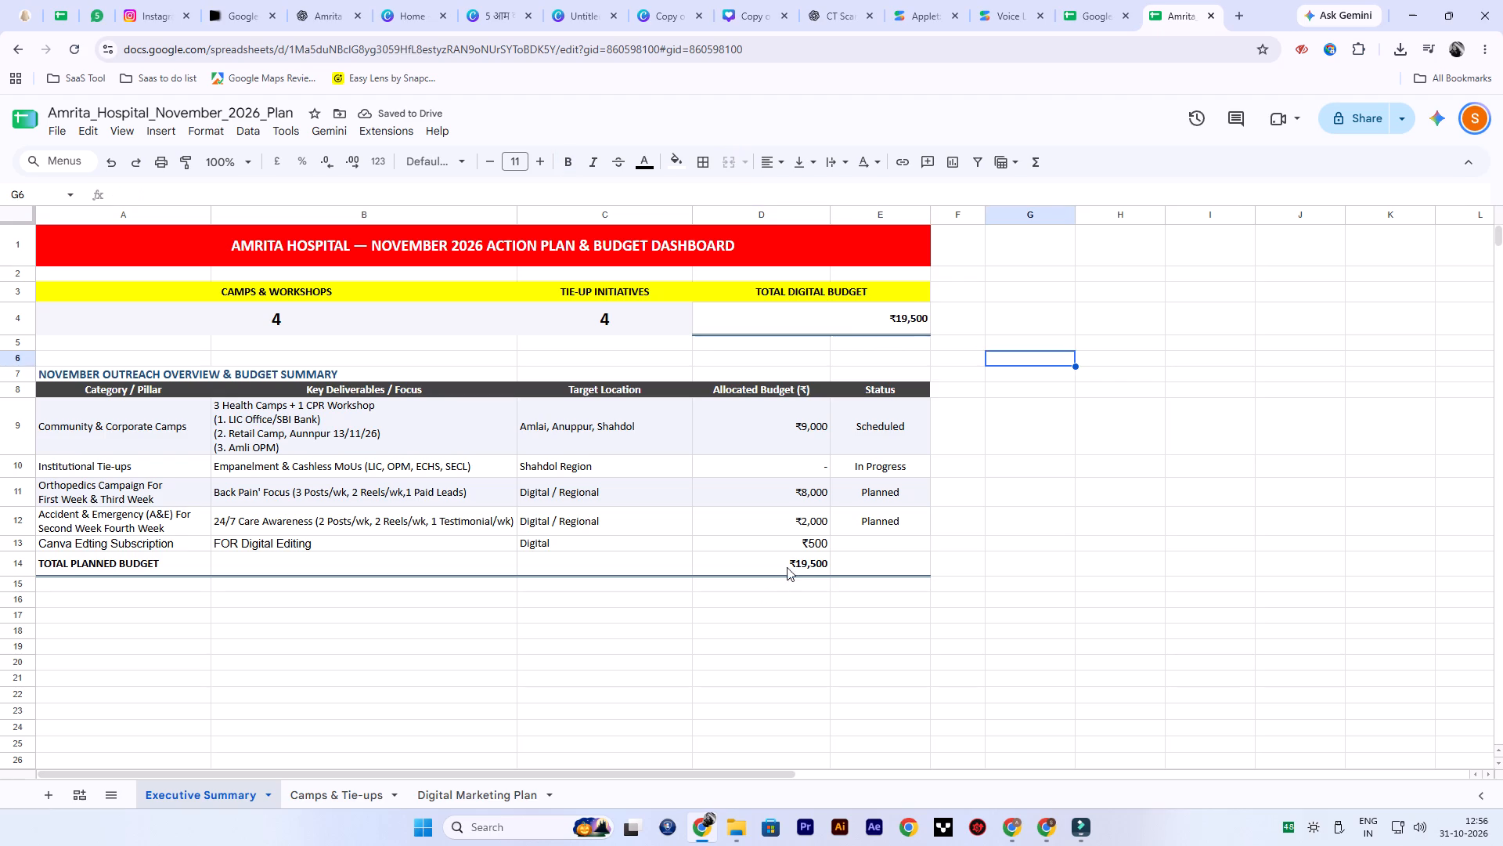
Undo the formatted paste and enter only the text ₹19,500, copied from D14, as the Total Digital Budget.
double_click(796, 560)
key(ctrl+a)
key(ctrl+c)
drag(1130, 529, 1123, 517)
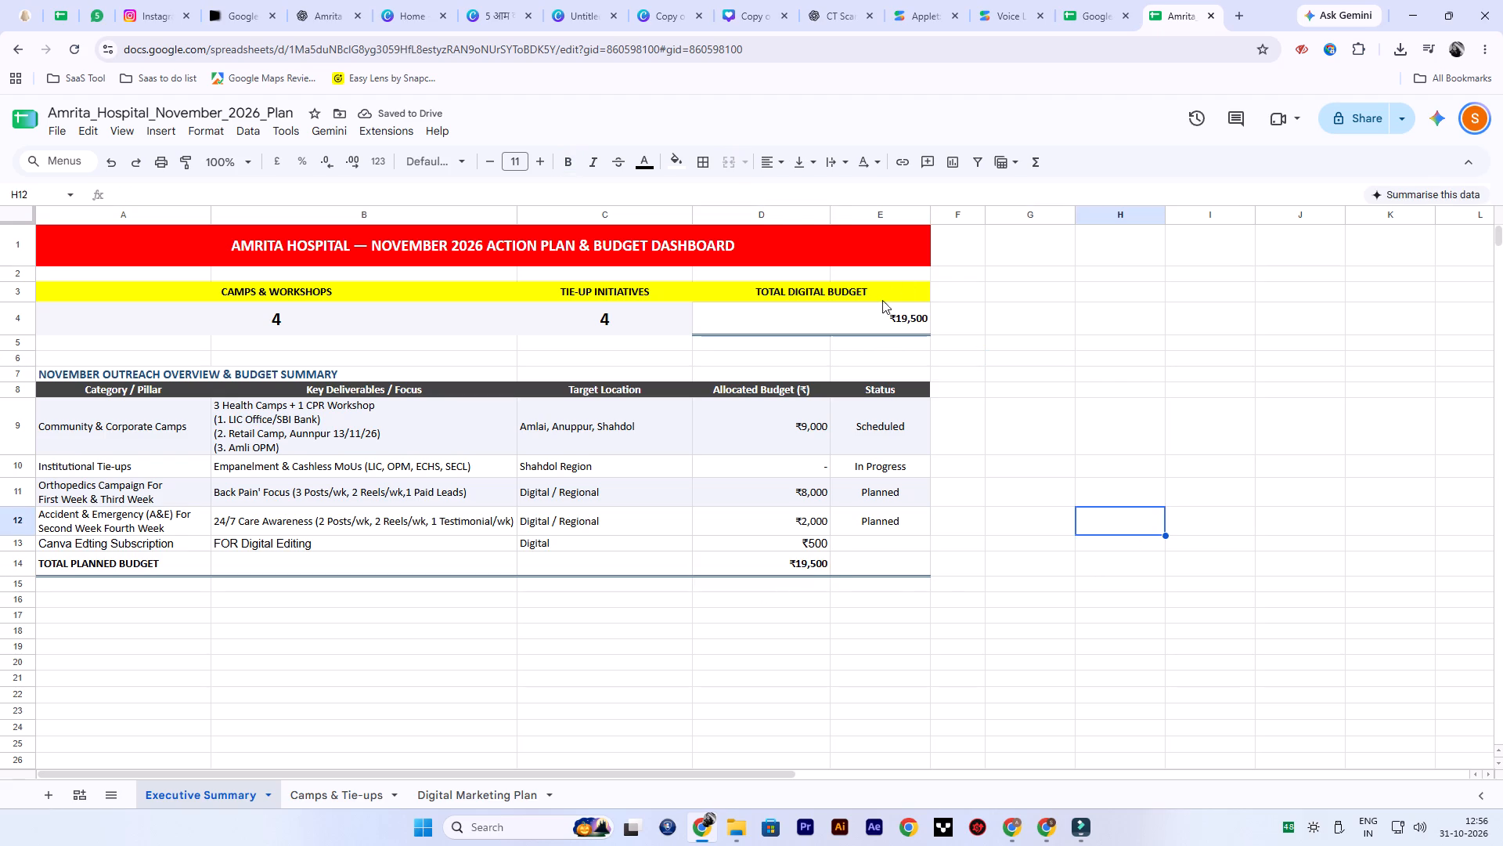
double_click(880, 313)
key(ctrl+z)
key(ctrl+z)
key(ctrl+z)
click(978, 356)
key(ctrl+z)
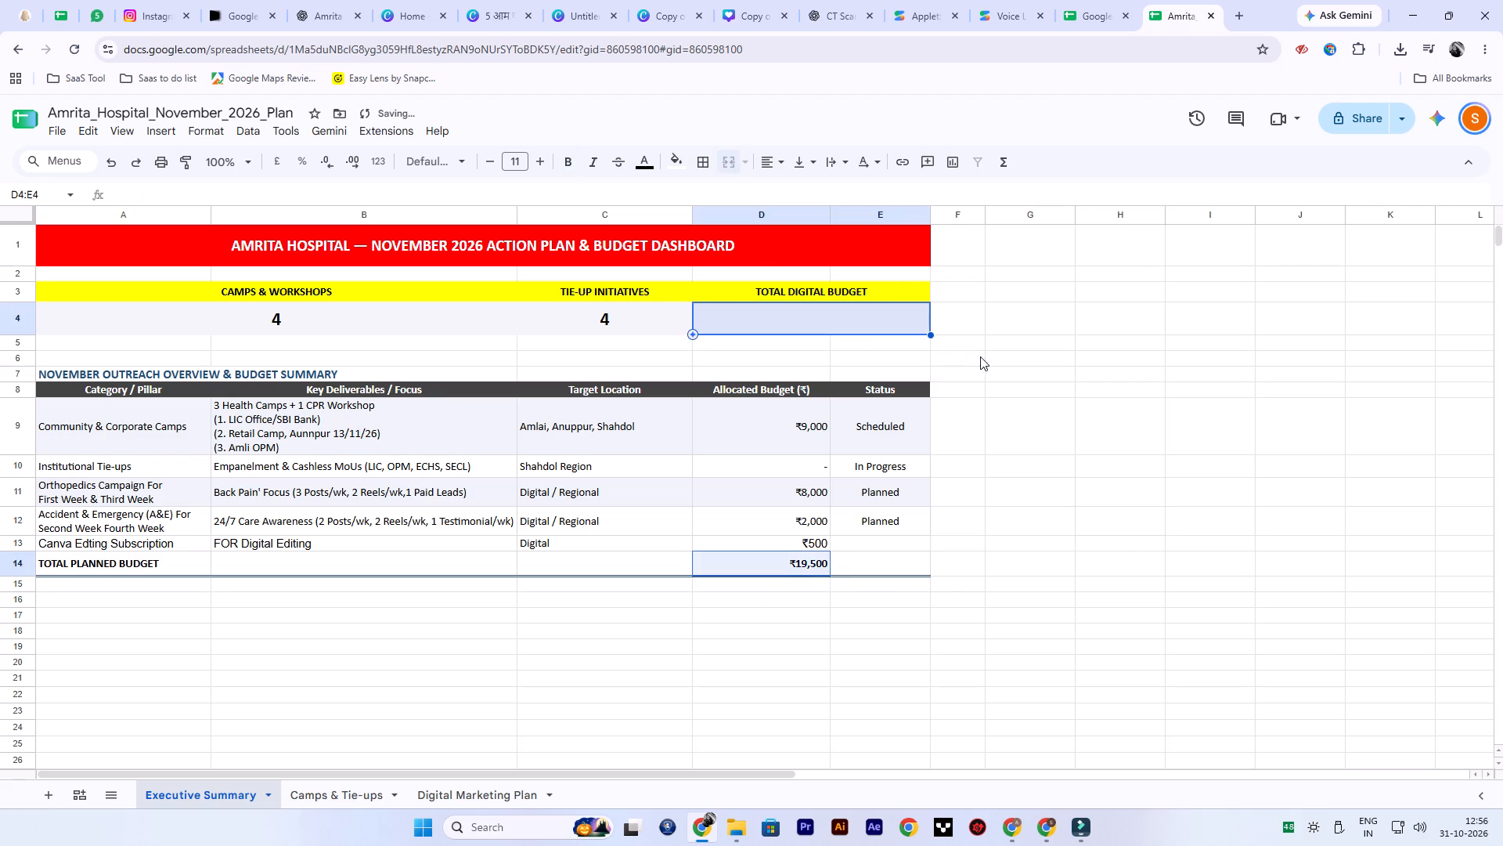
click(864, 329)
drag(1077, 361, 1059, 360)
double_click(853, 325)
key(ctrl+v)
click(991, 392)
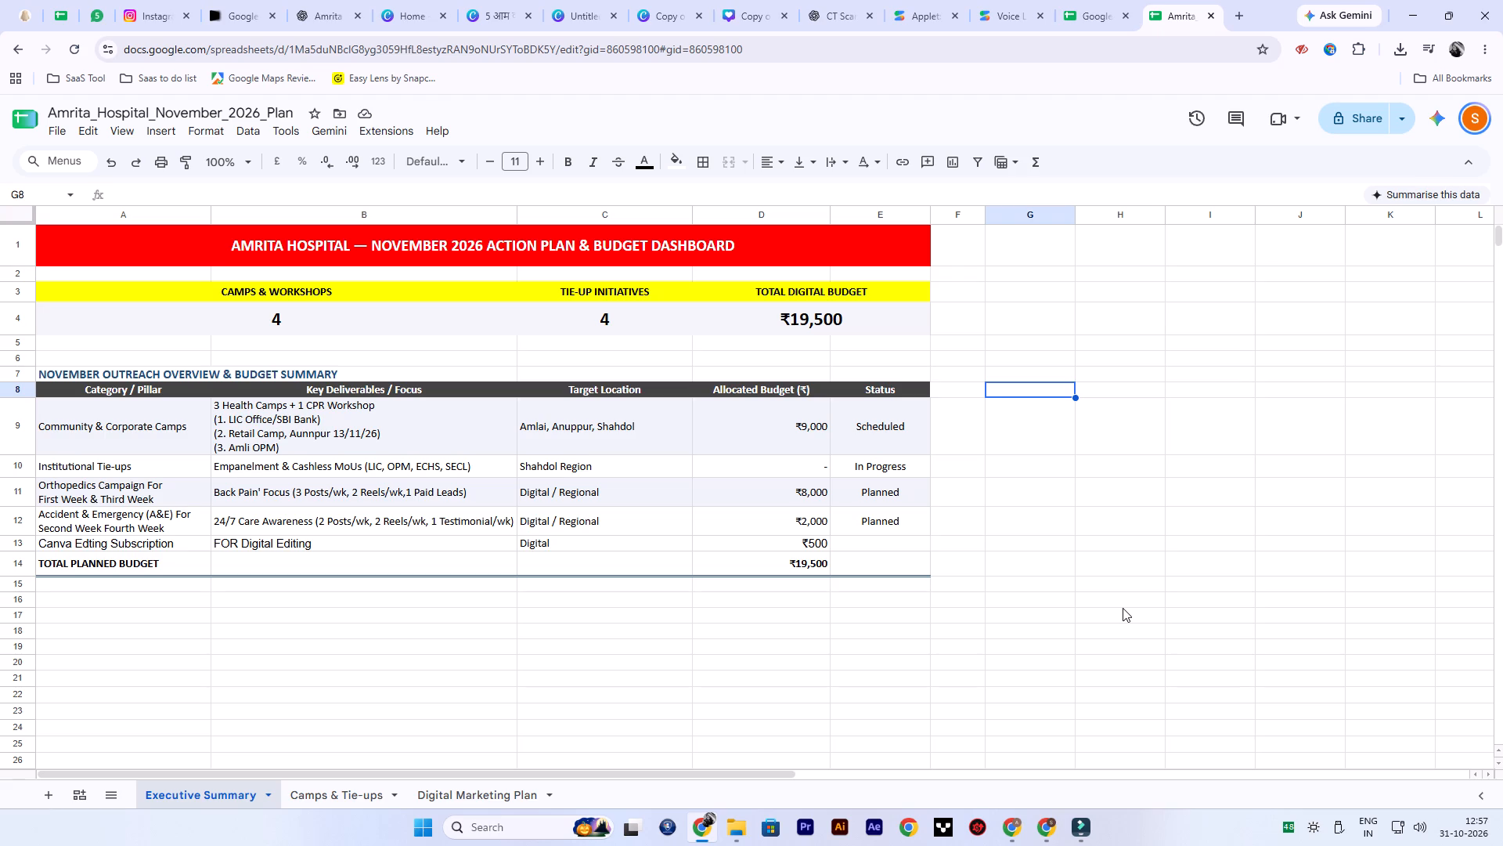
Replace the Camps & Workshops count formula in A4:B4 with 3.
double_click(305, 319)
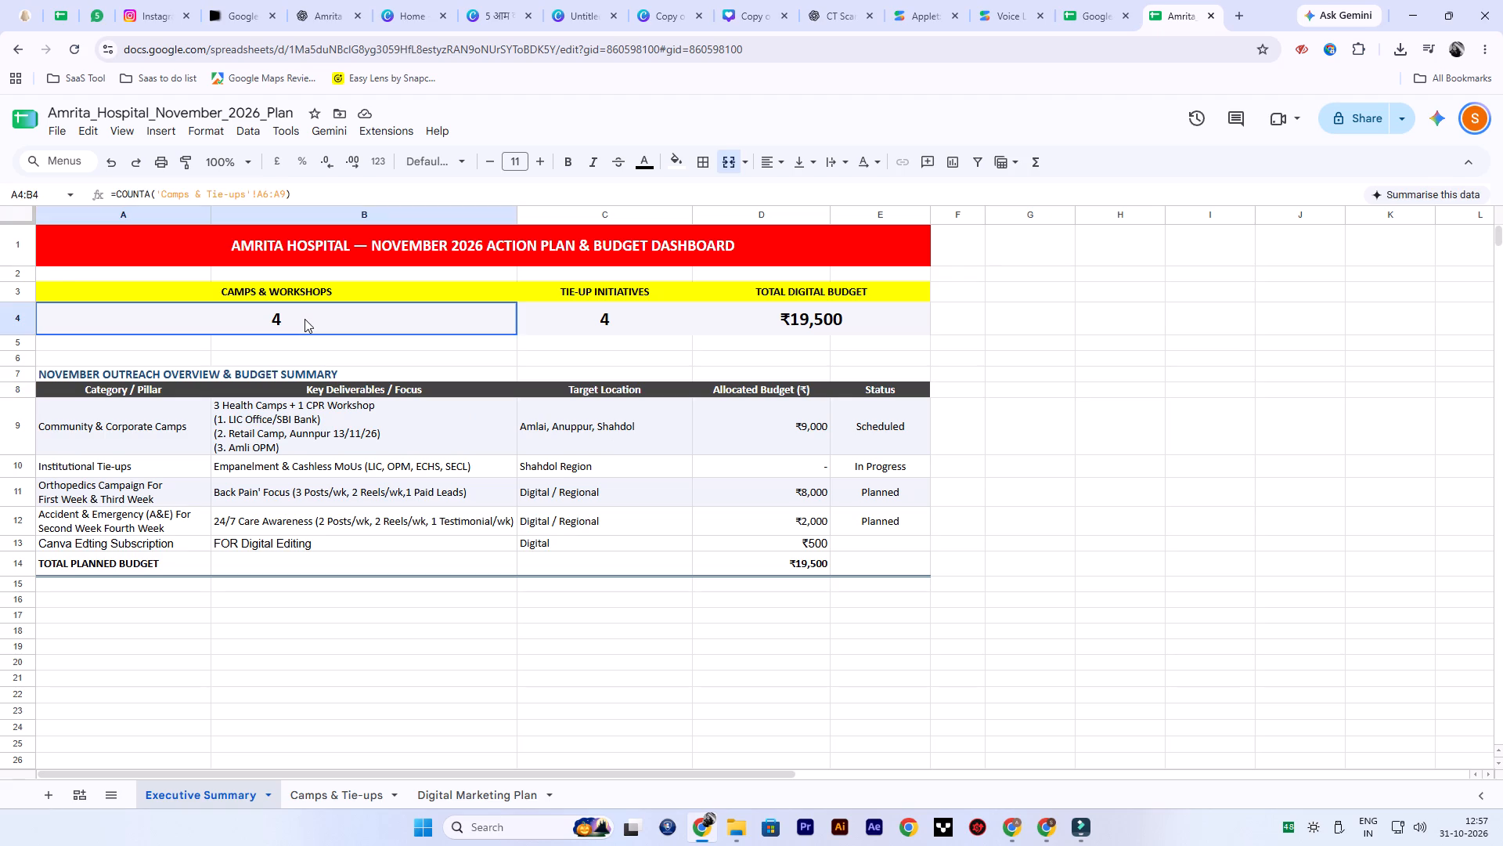
click(41, 676)
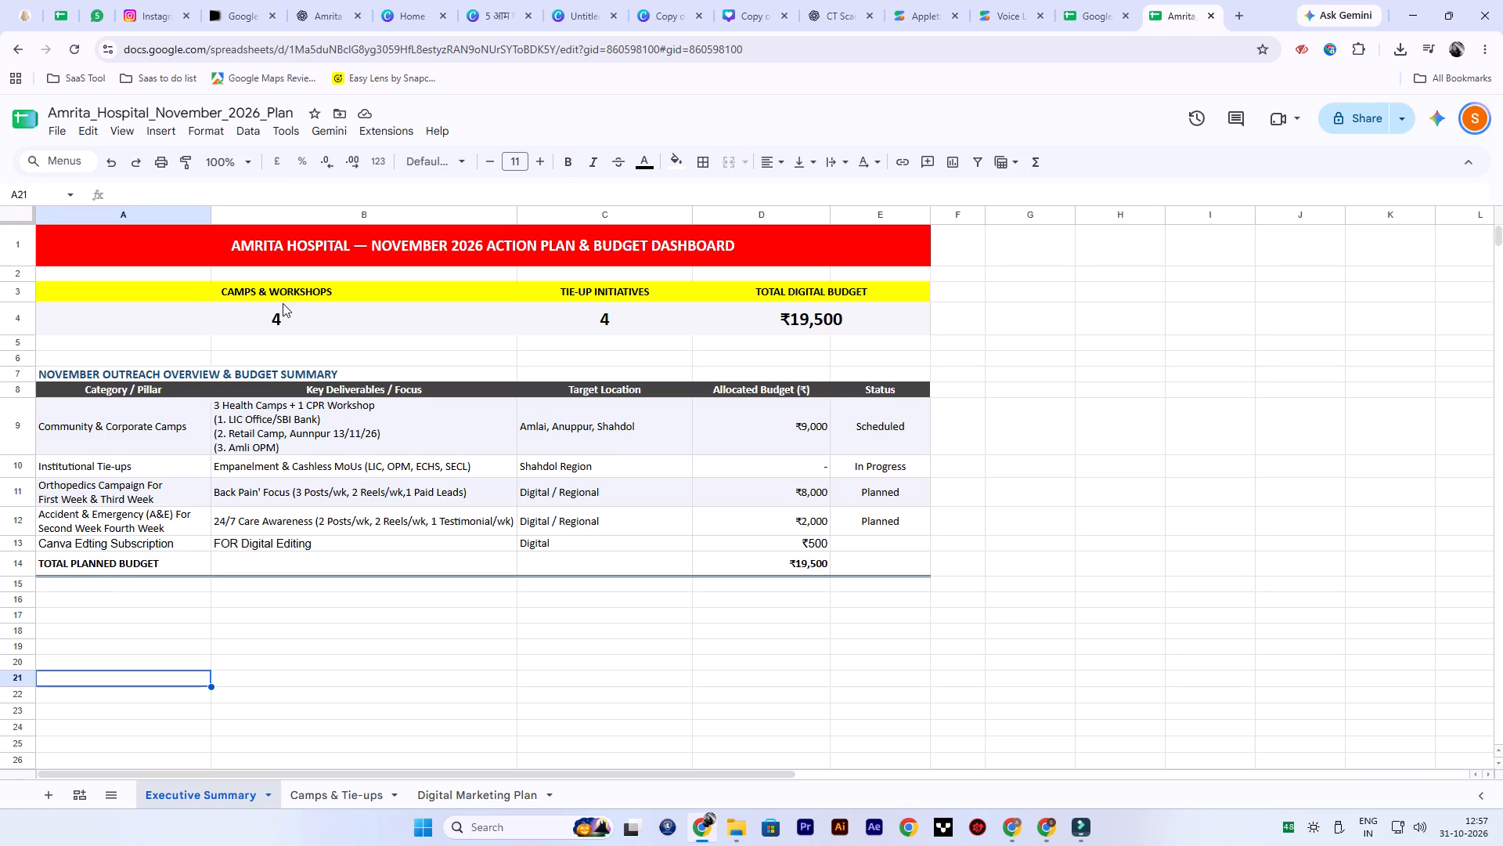
click(278, 317)
key(Delete)
key(3)
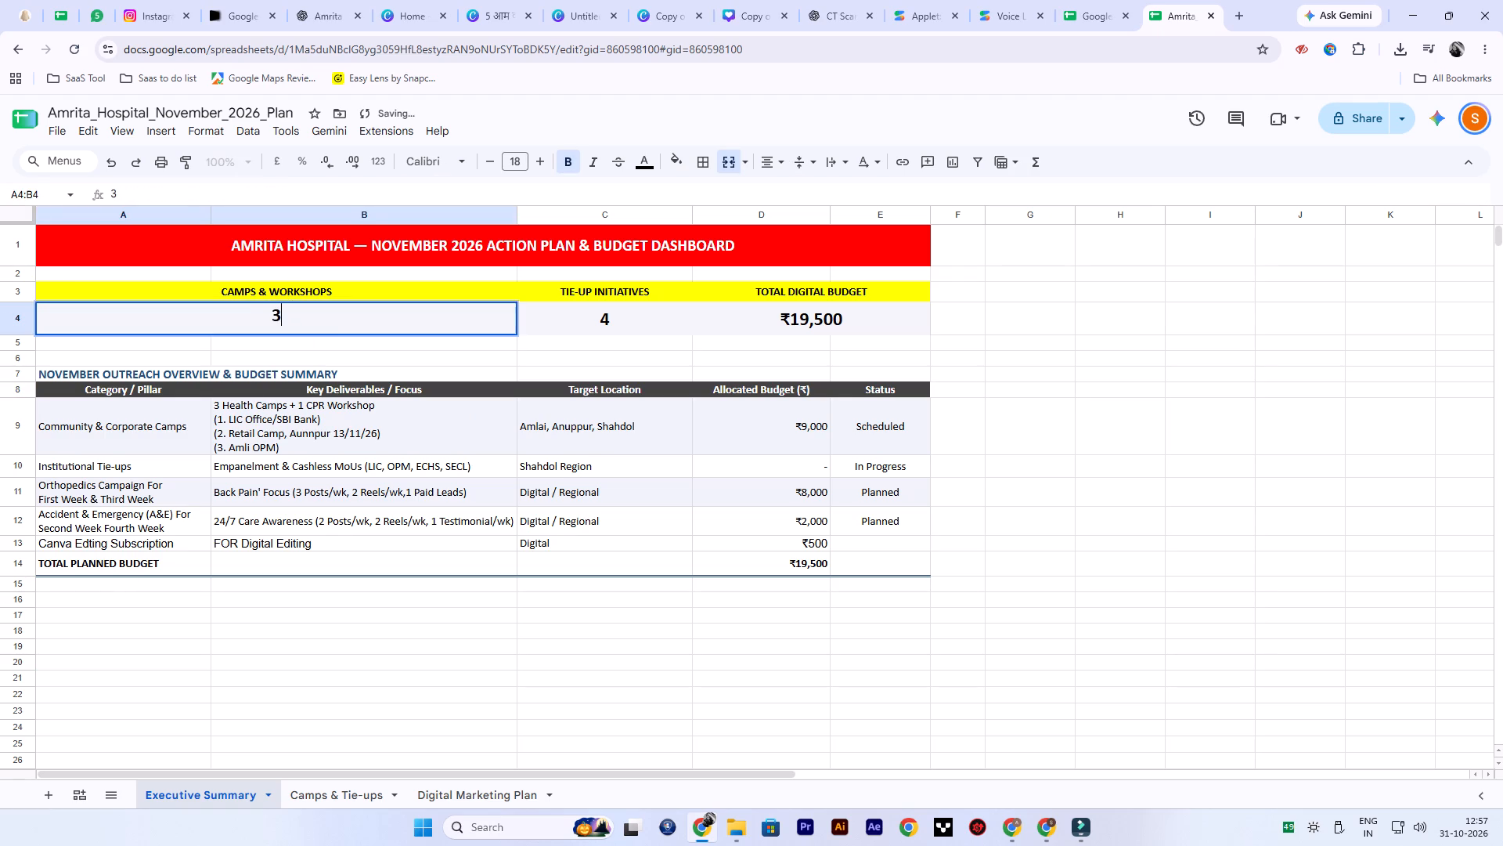
click(1036, 480)
Shorten the heading above the camps count to CAMPS.
double_click(347, 287)
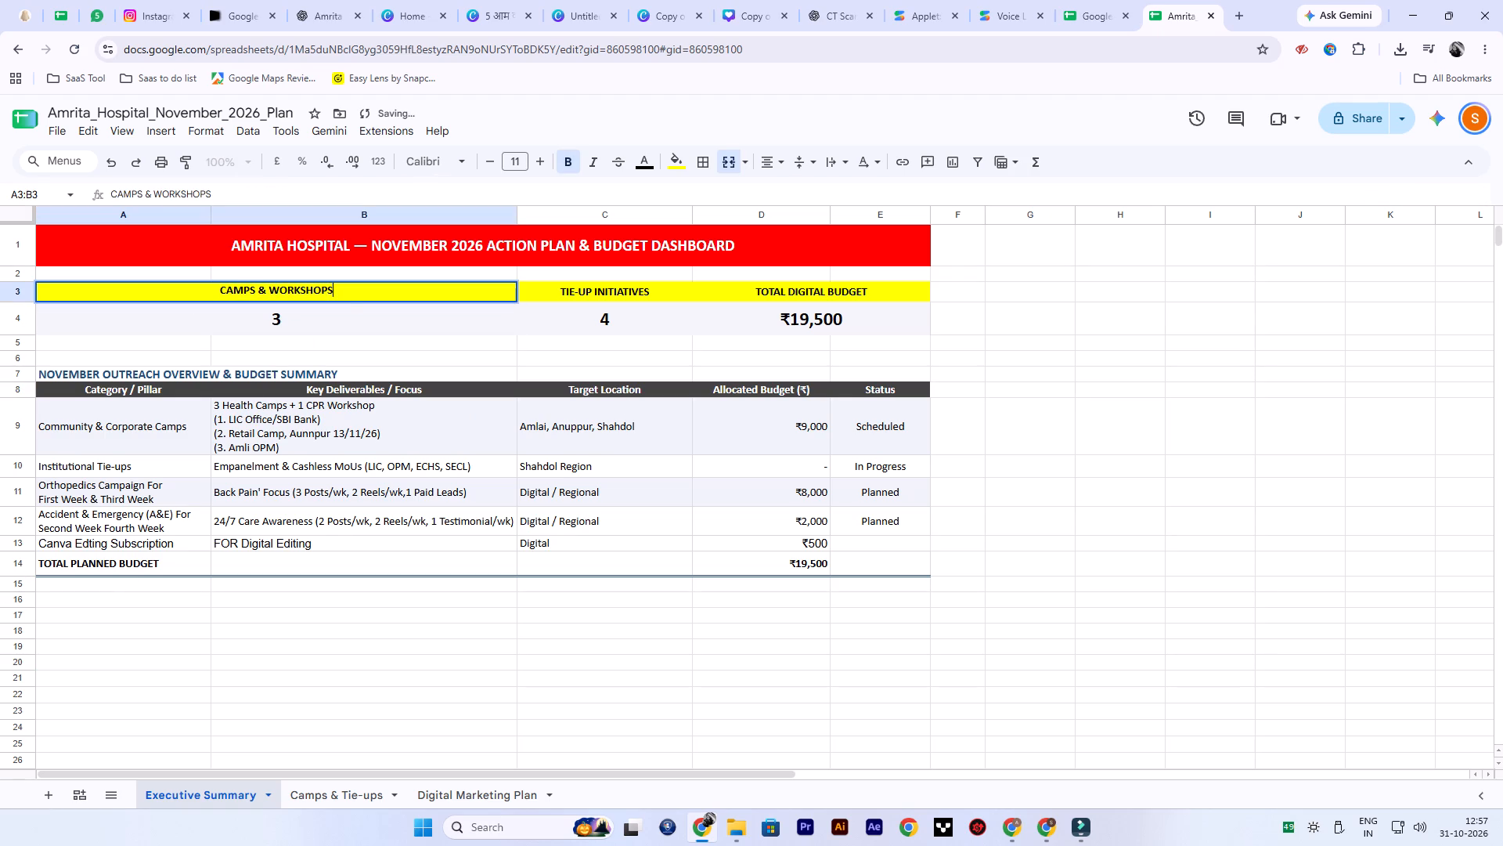
key(ctrl+BackSpace)
key(ctrl+BackSpace)
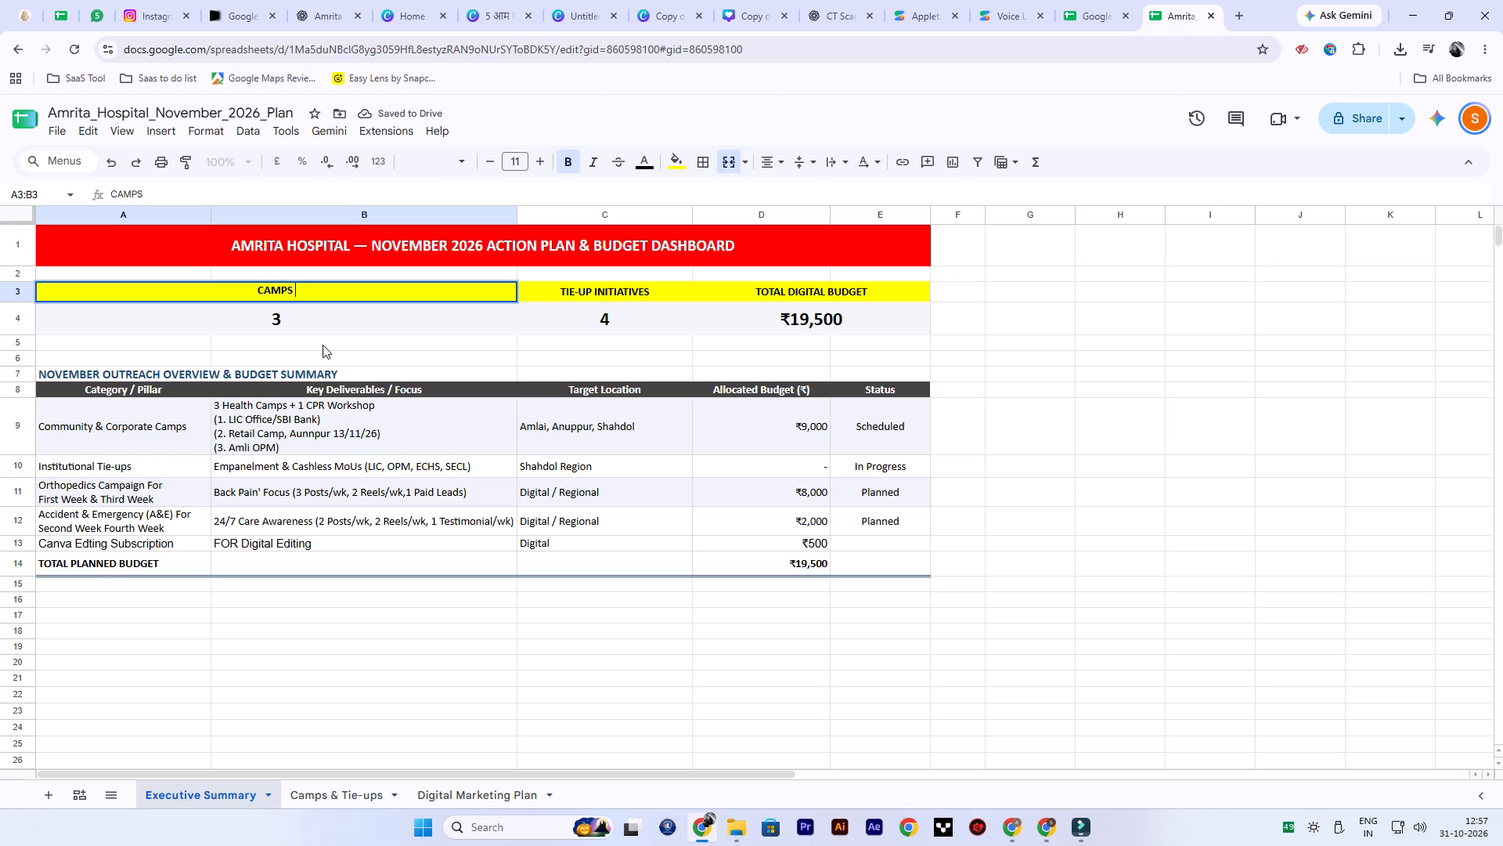
key(BackSpace)
click(1220, 412)
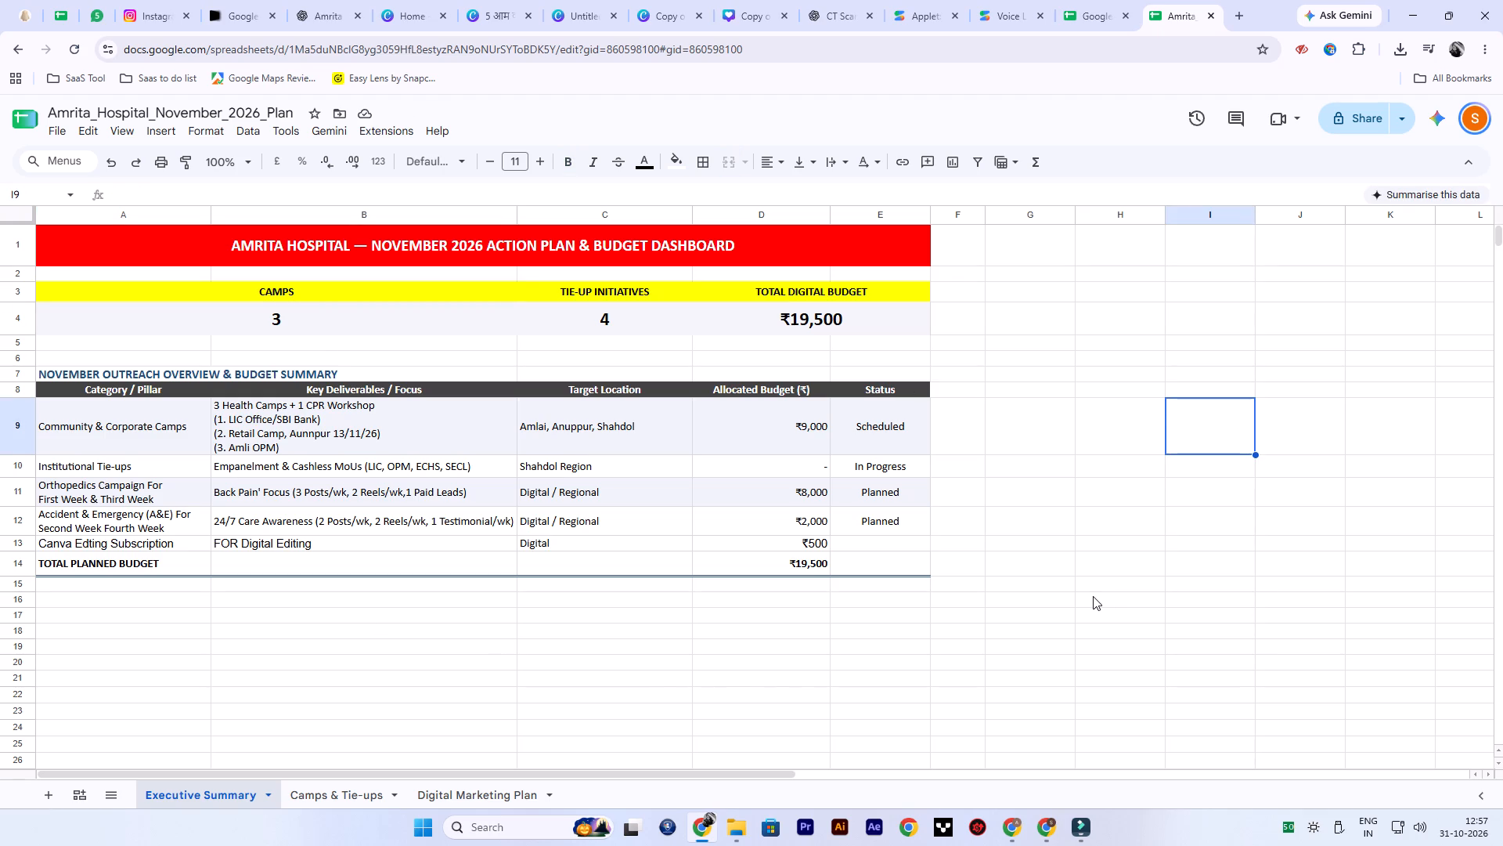
Insert an empty row above the Orthopedics campaign row, increase its height and clear its contents.
right_click(14, 491)
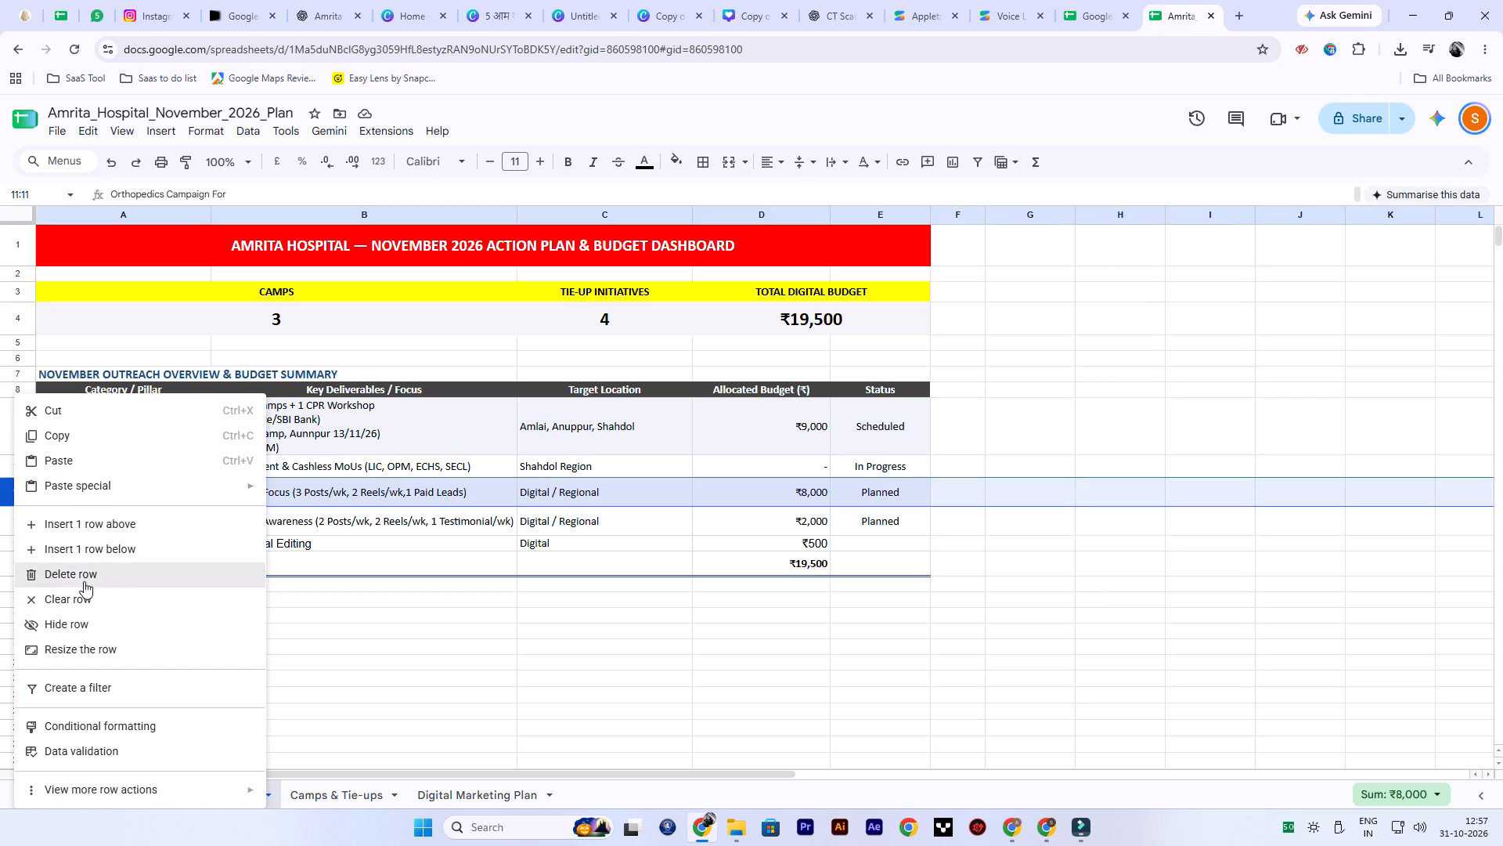
click(107, 524)
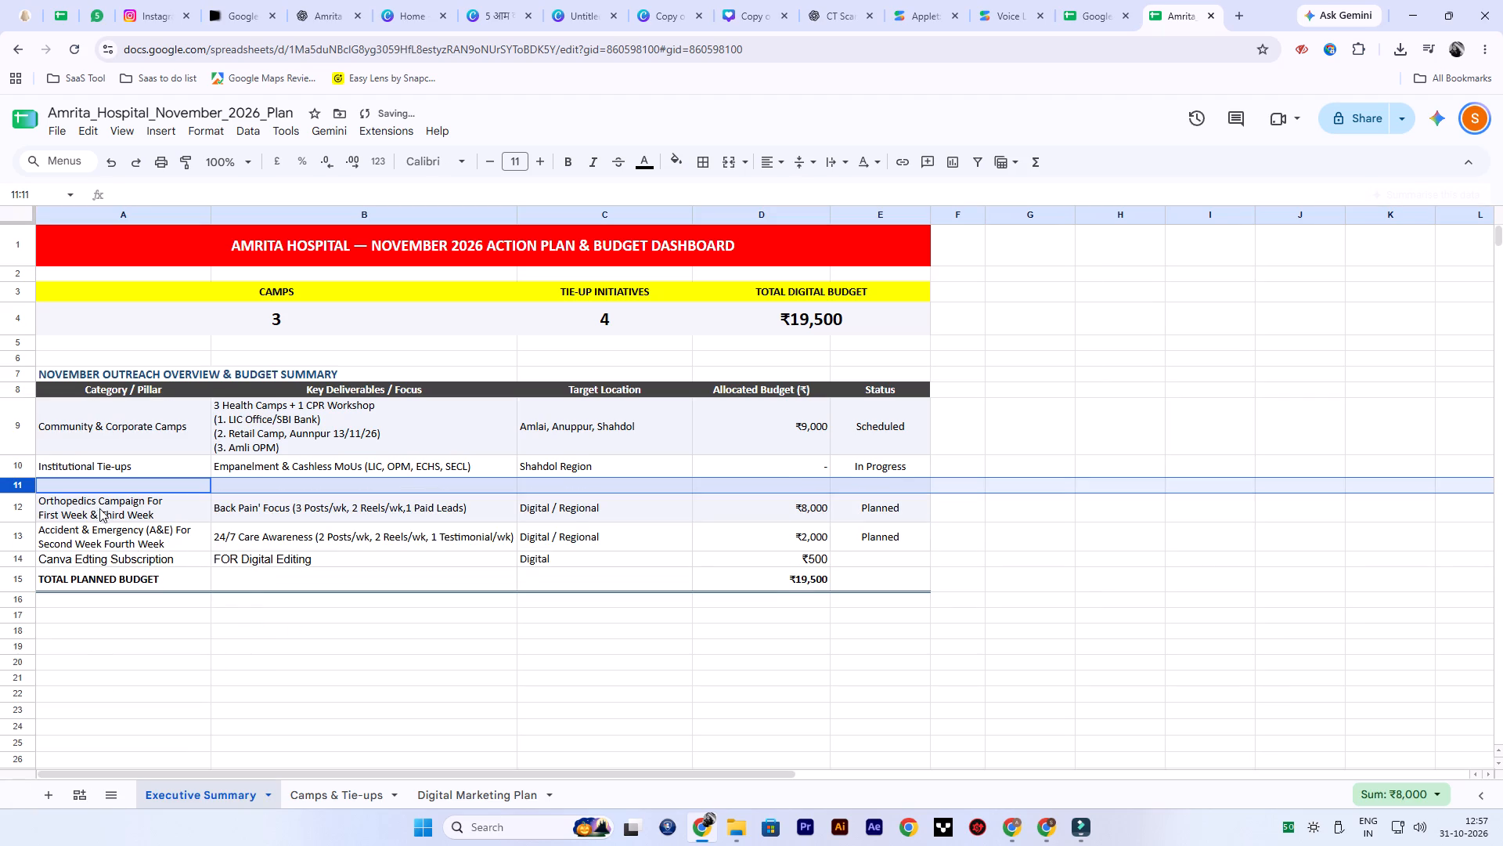
drag(19, 492, 23, 511)
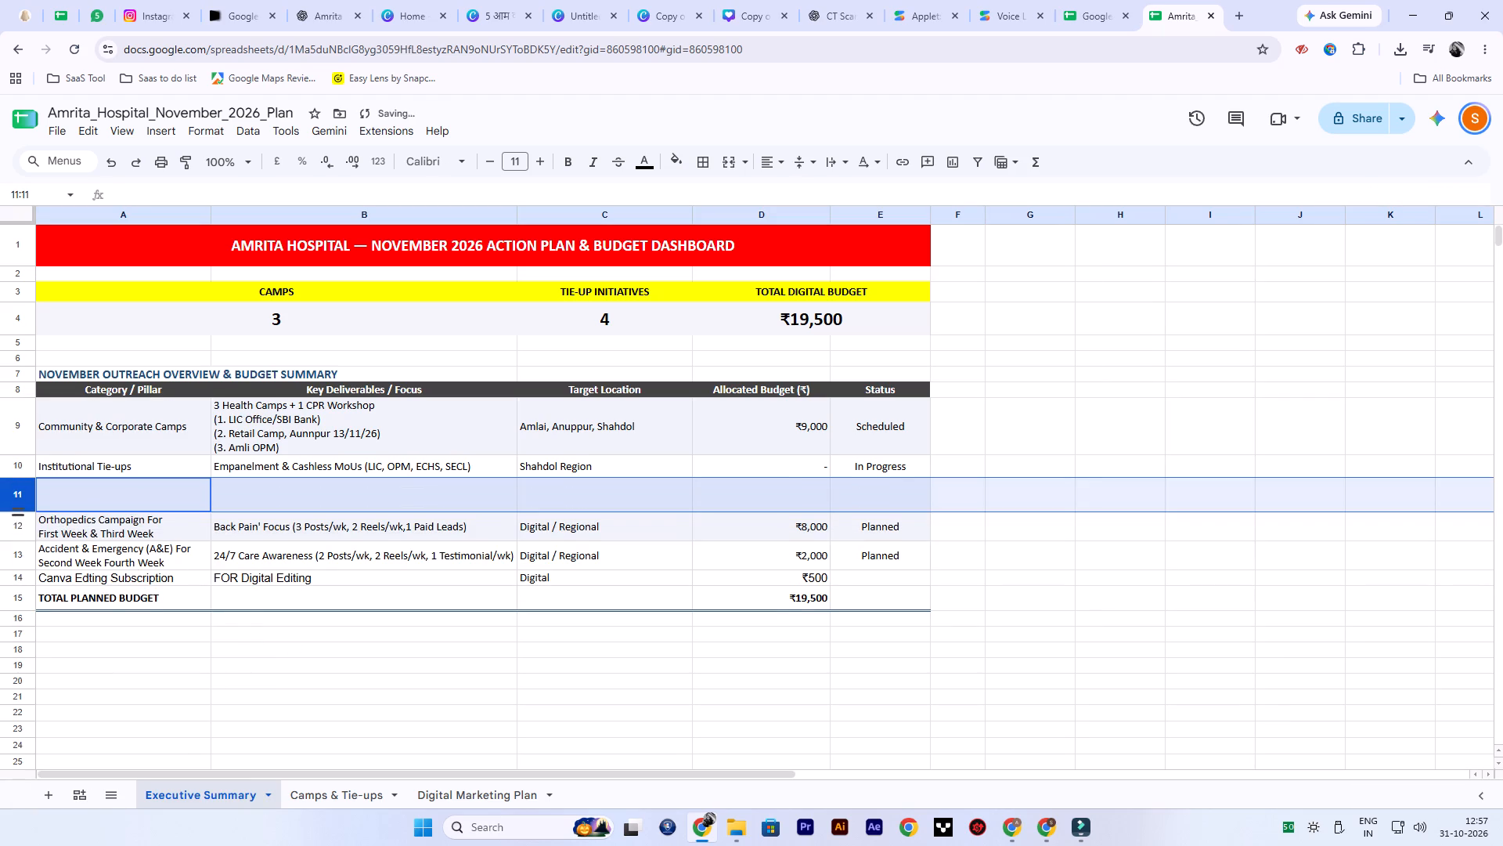
click(319, 737)
click(24, 490)
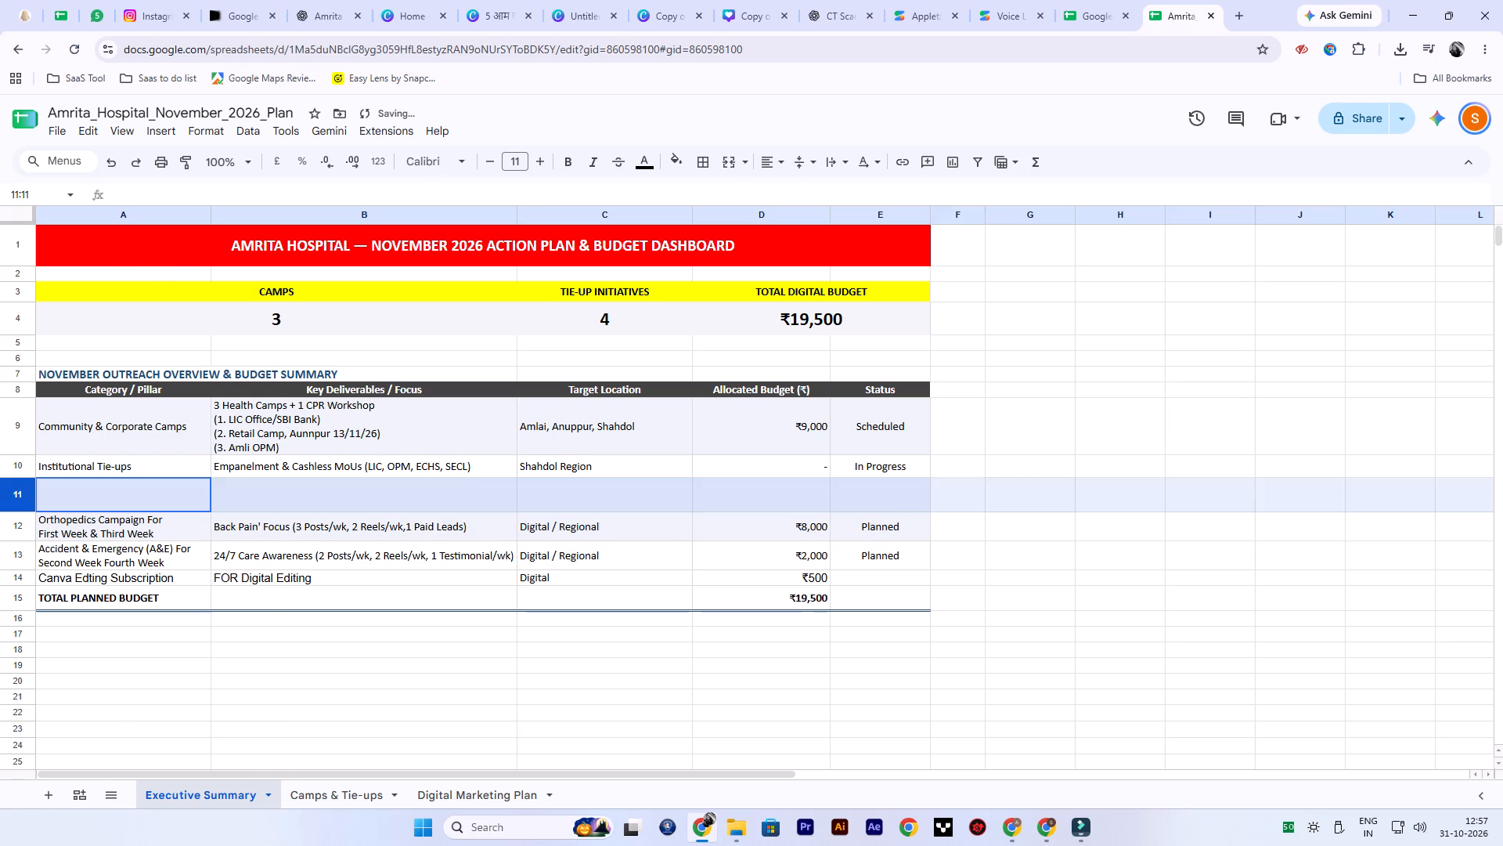
right_click(24, 490)
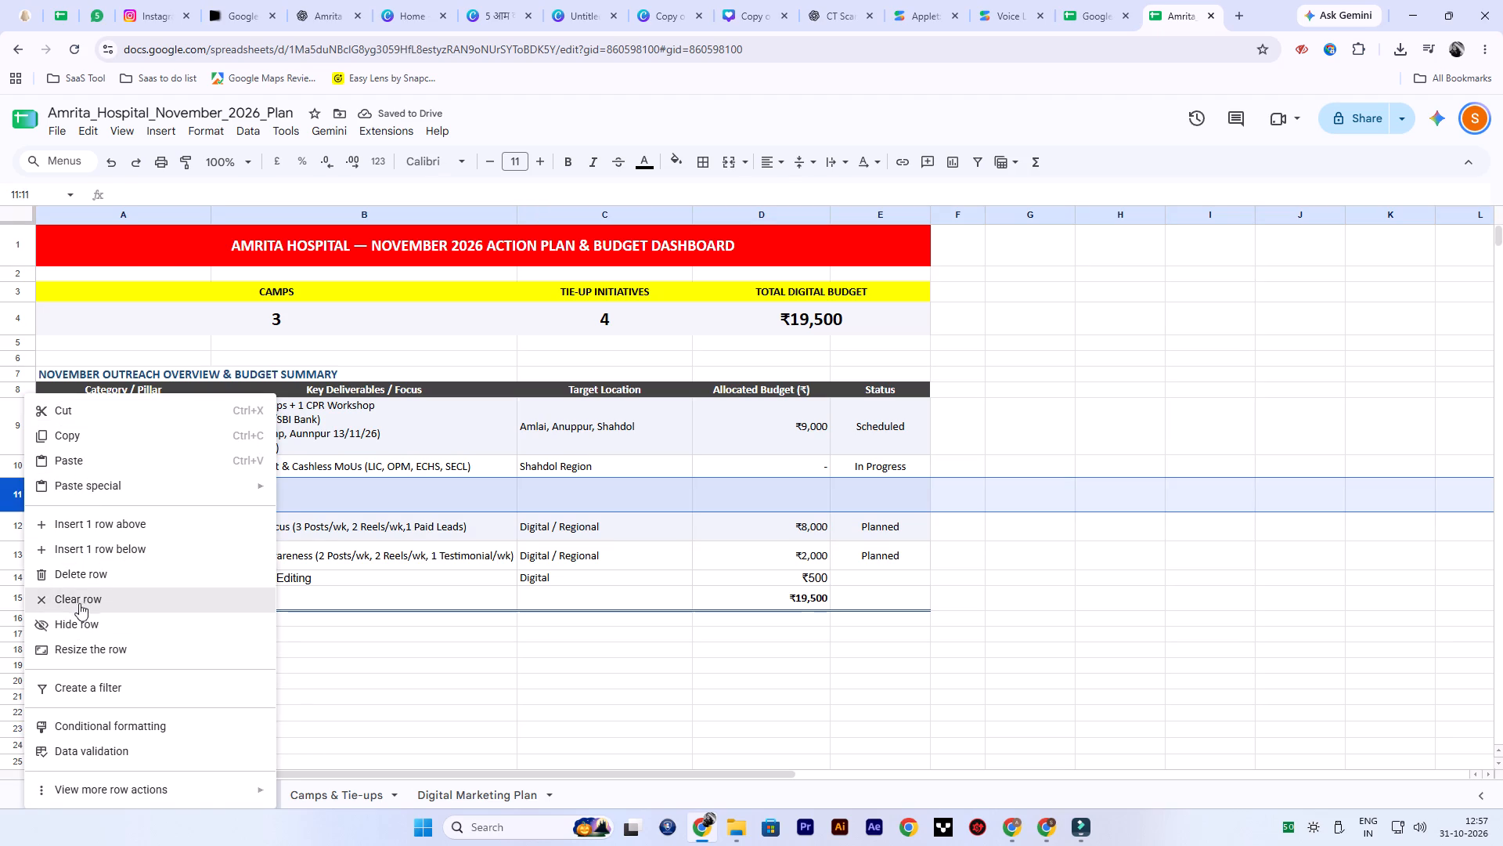
click(80, 602)
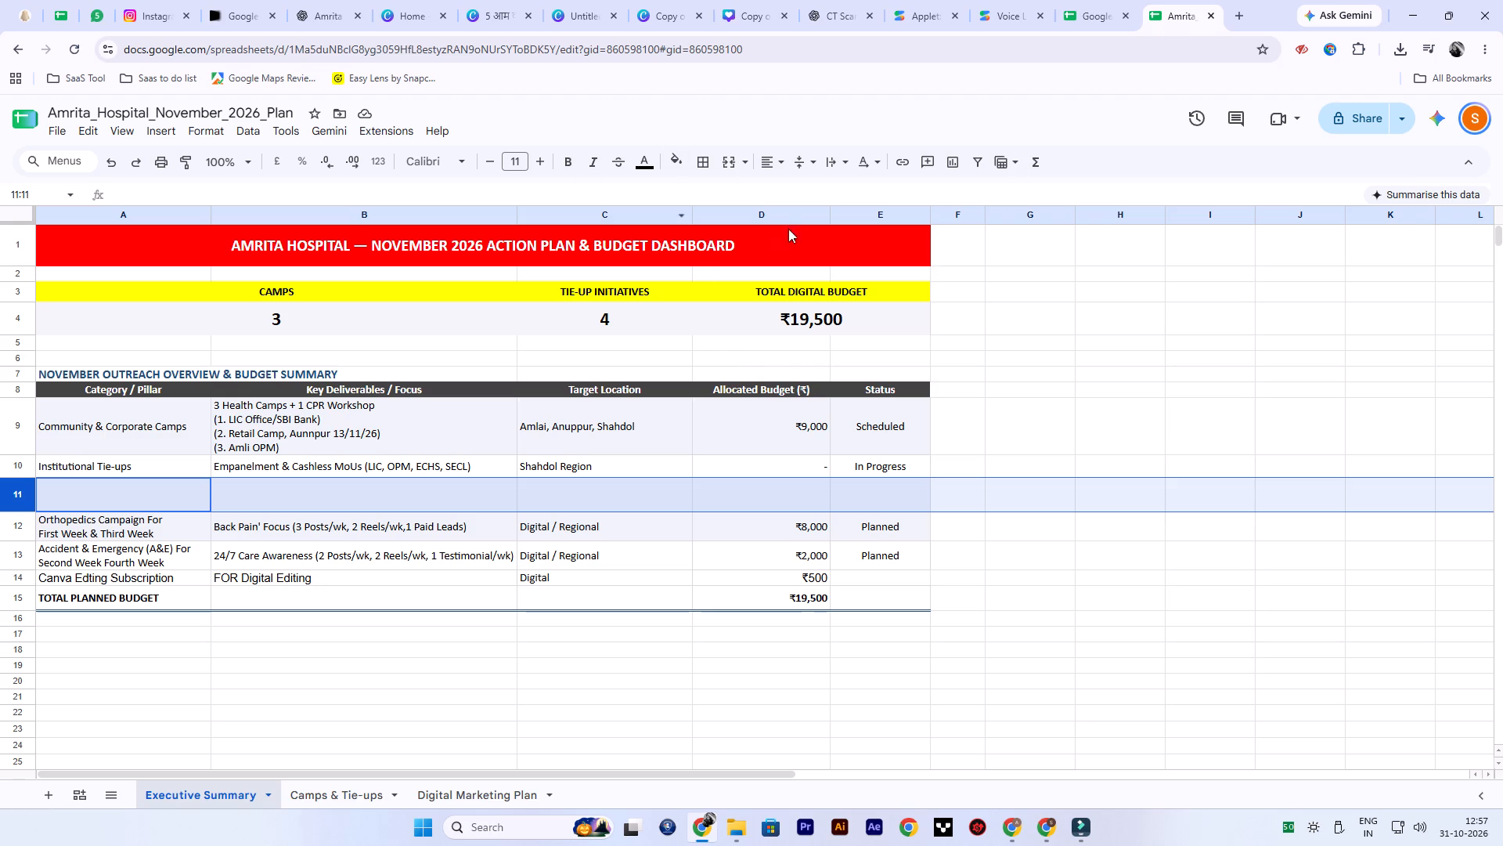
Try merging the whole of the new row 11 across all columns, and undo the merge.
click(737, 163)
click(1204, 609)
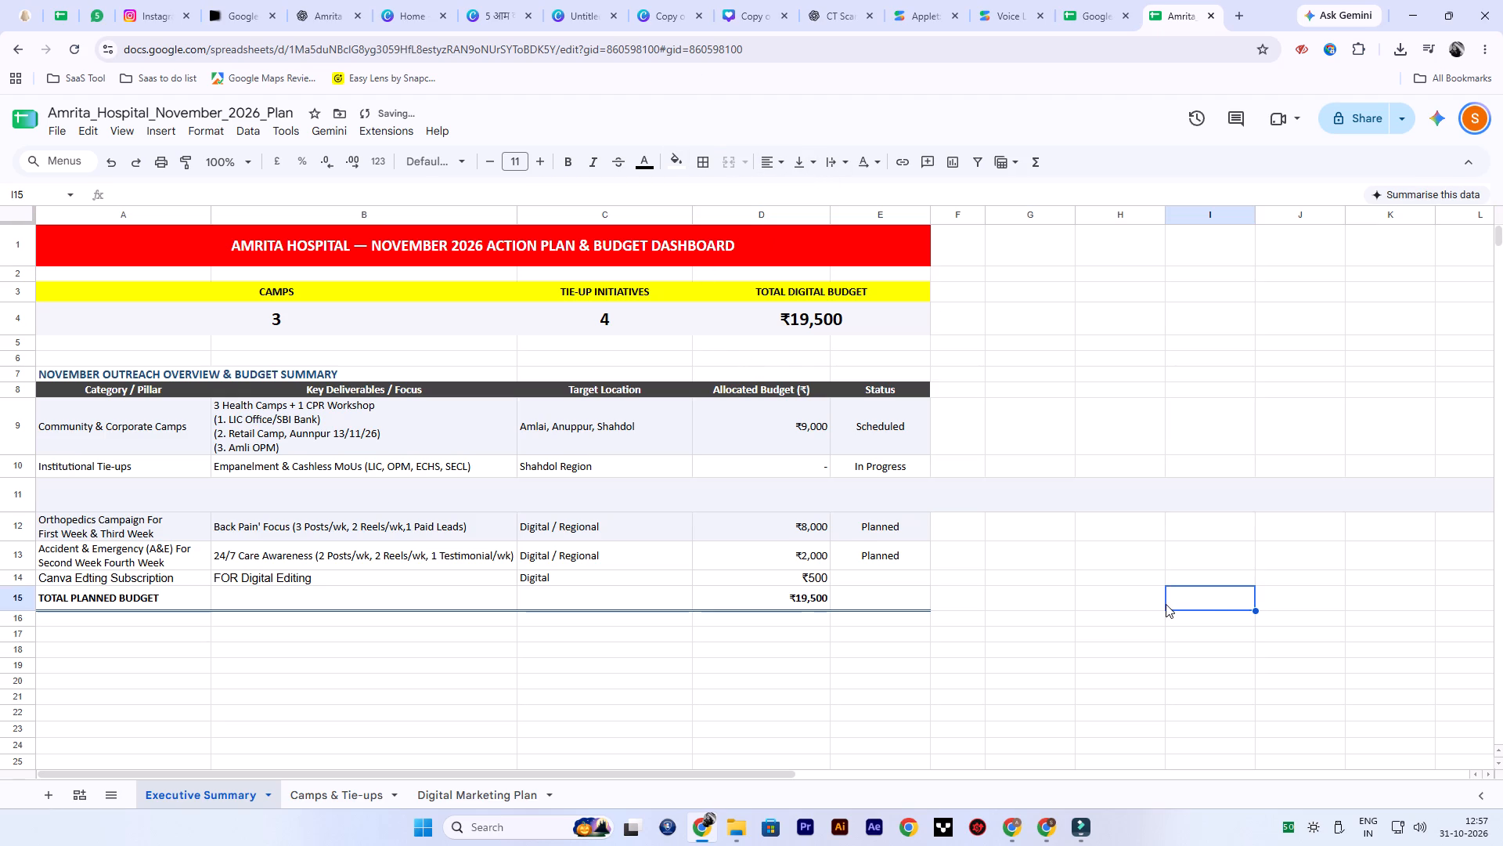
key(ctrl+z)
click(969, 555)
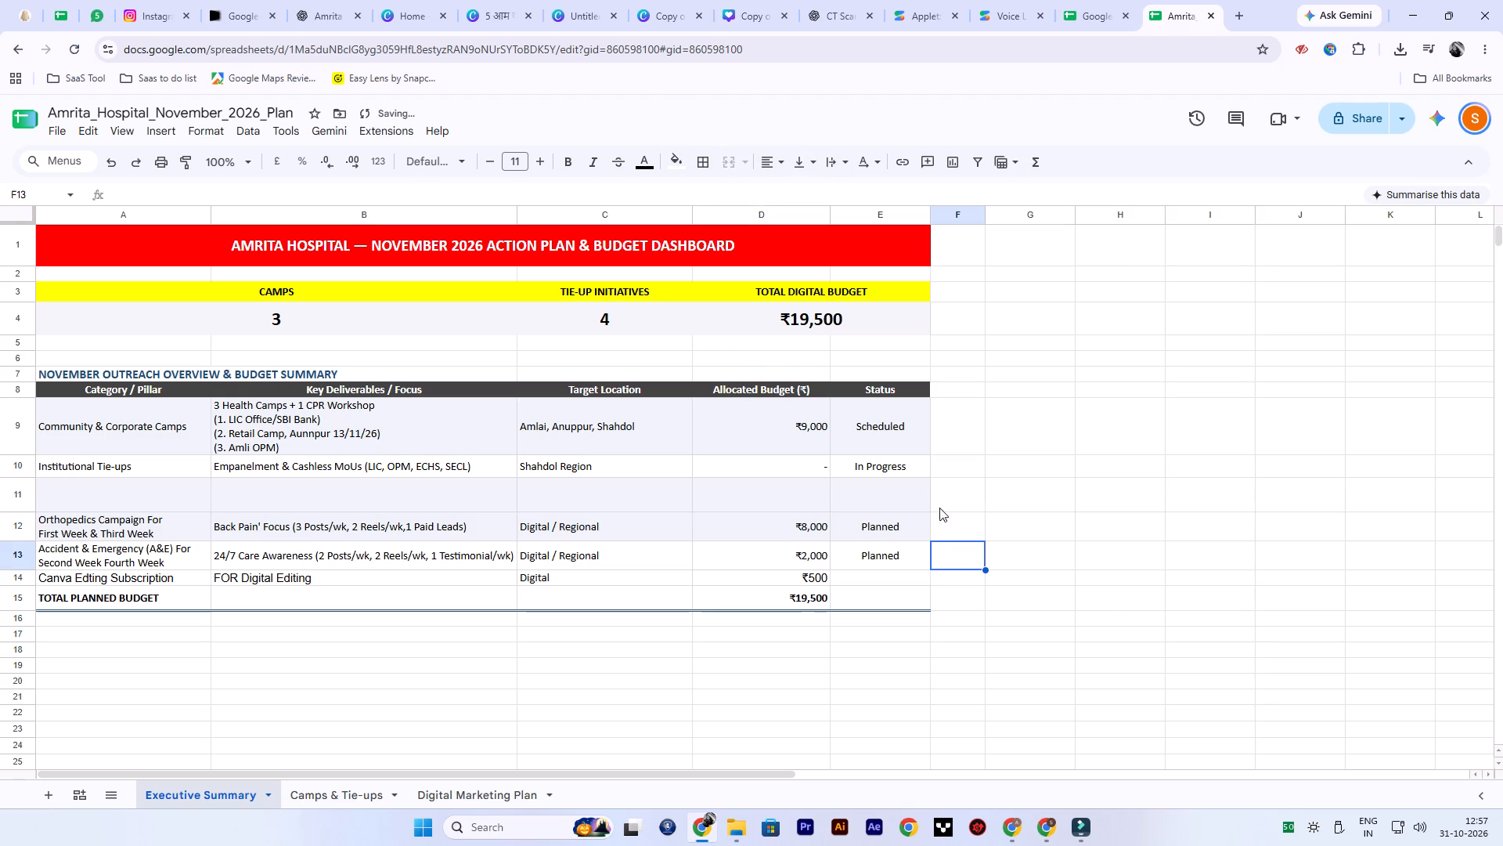
Merge cells A11:E11 of the new row into one cell.
drag(913, 492, 45, 495)
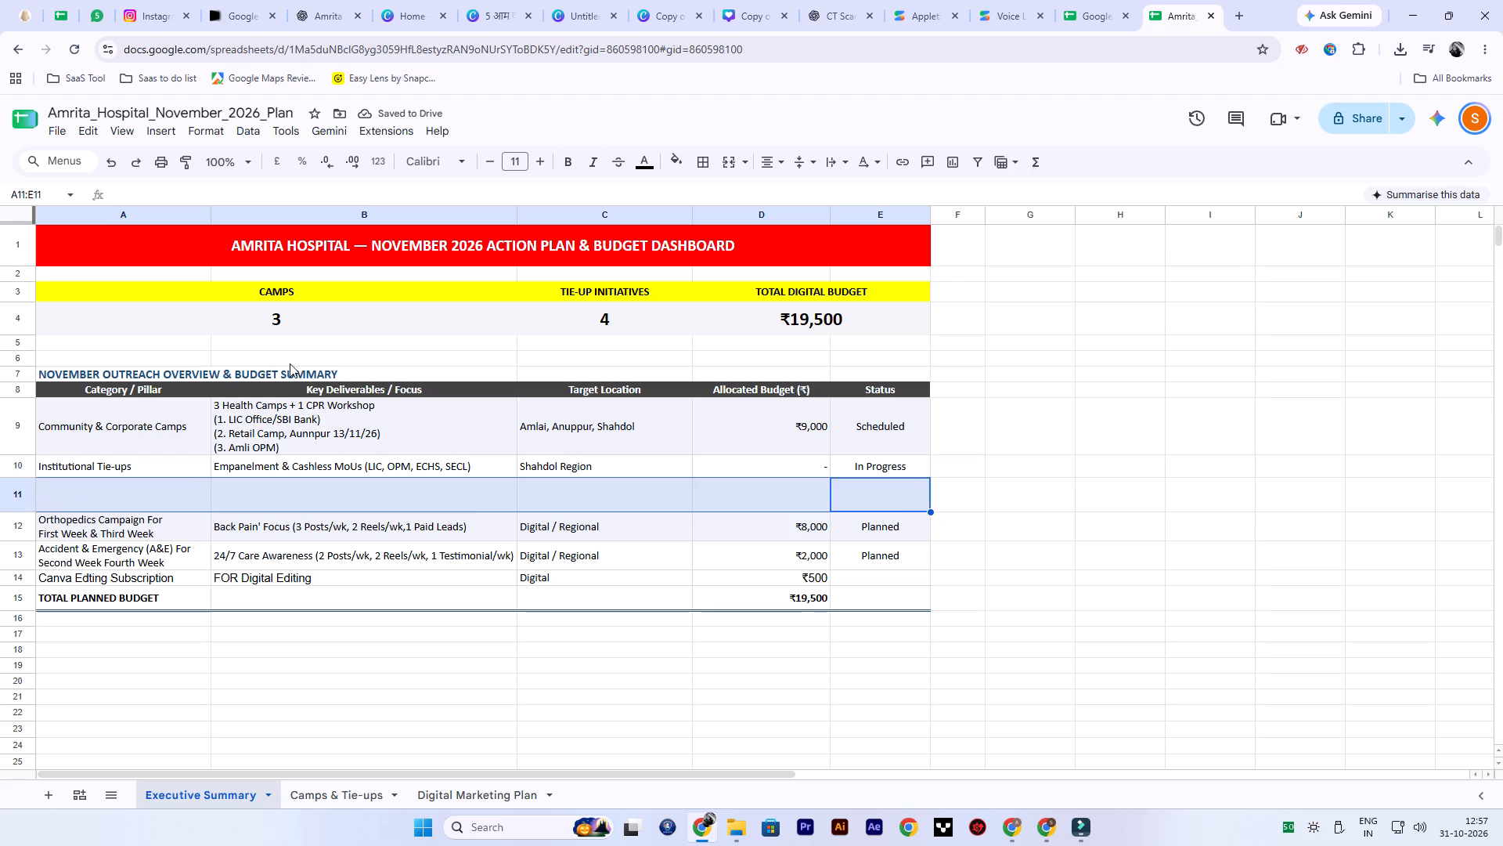
click(733, 163)
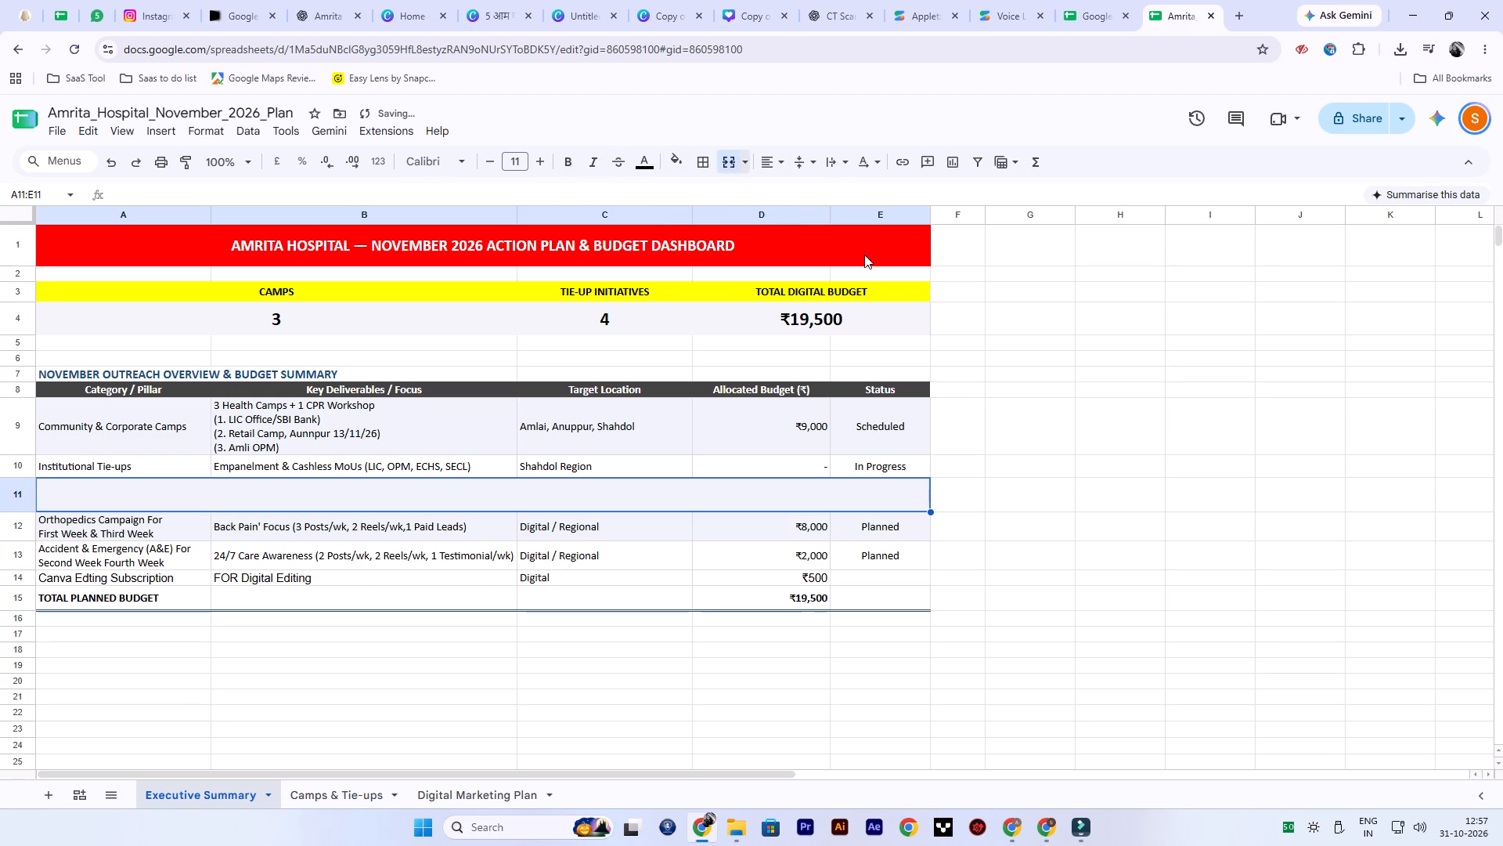
click(1124, 529)
Enter the section heading "Digital Activites" in the merged row 11 cell.
double_click(290, 492)
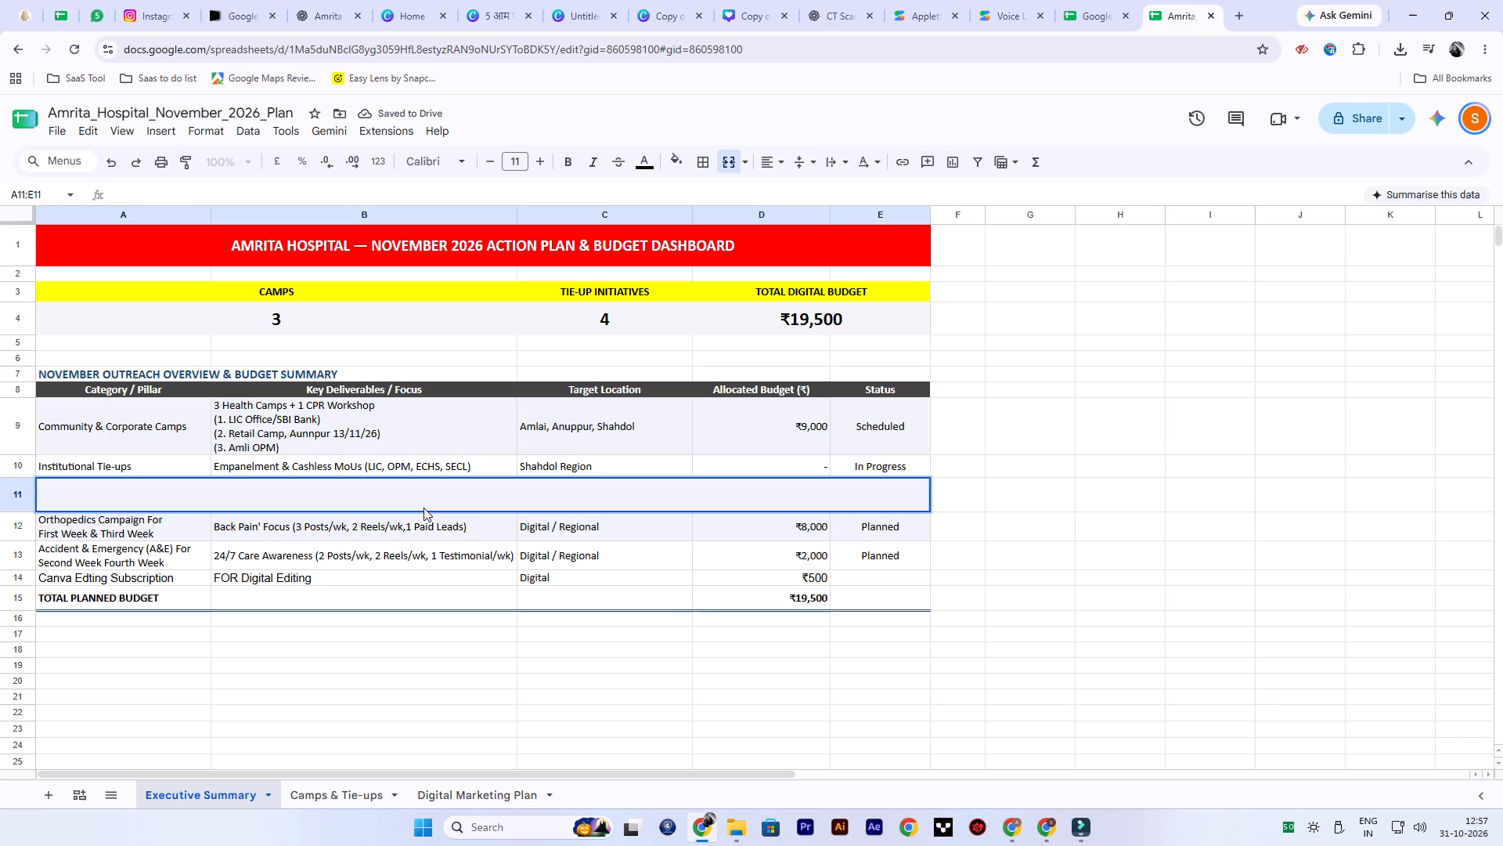
key(shift+d)
text(igitra)
key(BackSpace)
key(BackSpace)
key(BackSpace)
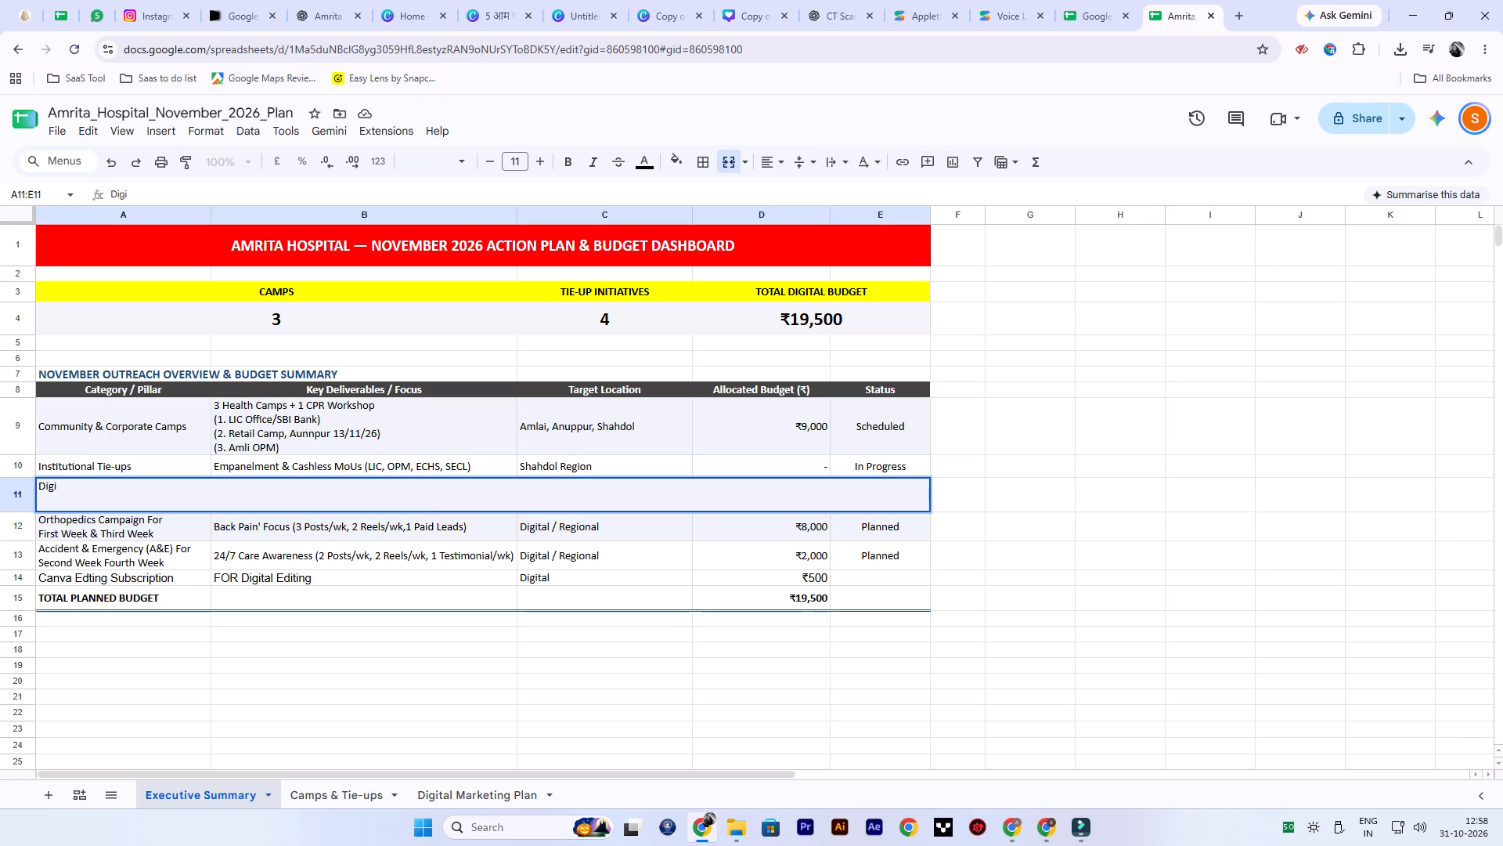
text(tal)
key(space)
key(ctrl+BackSpace)
text(Digital Acti)
text(vites)
Set the row 11 section heading to font size 14 and centre it horizontally.
drag(118, 489, 90, 489)
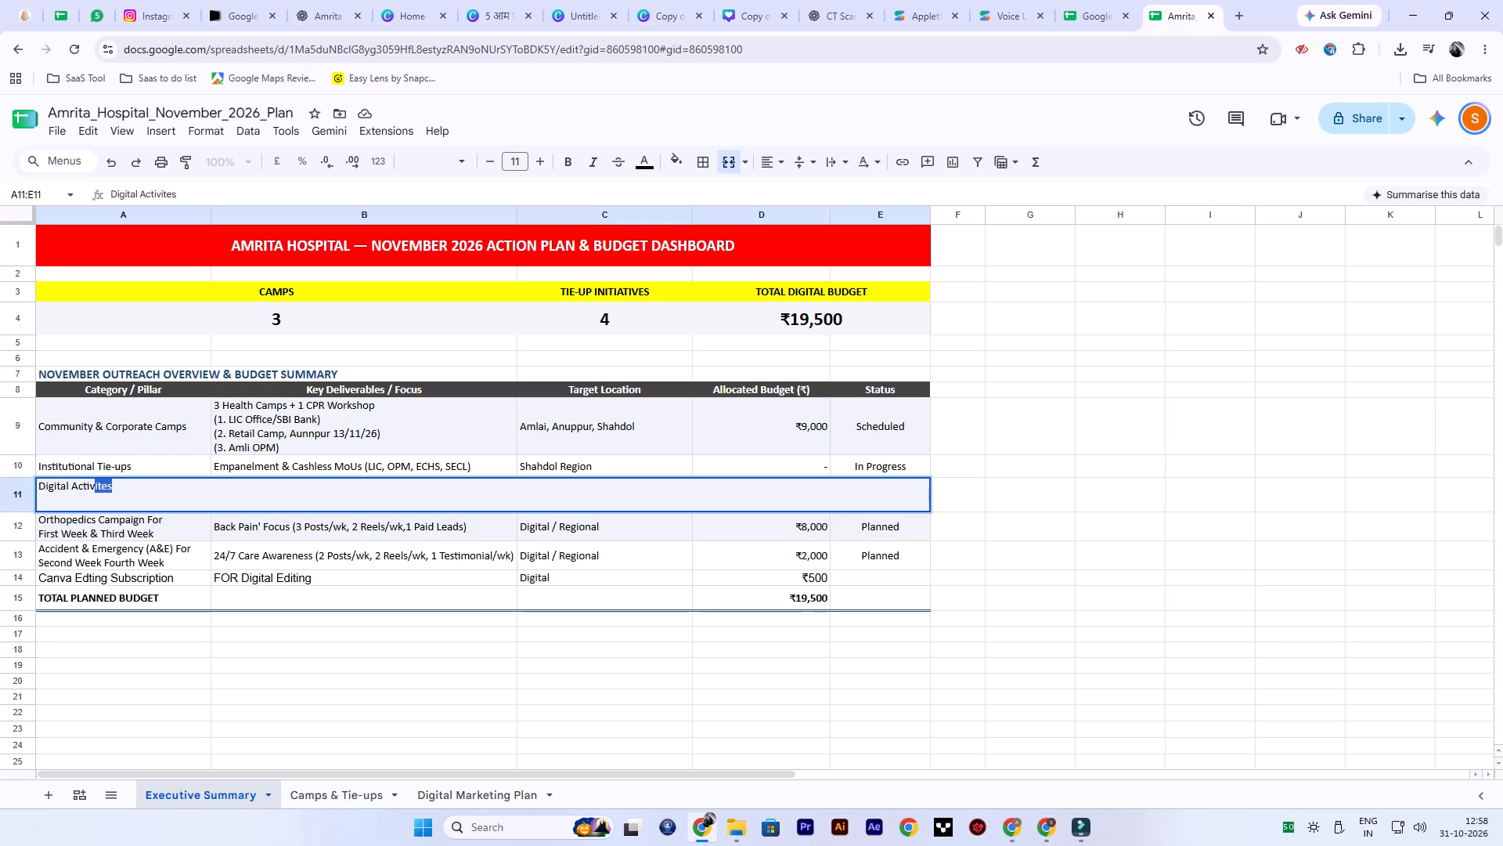
drag(90, 489, 5, 488)
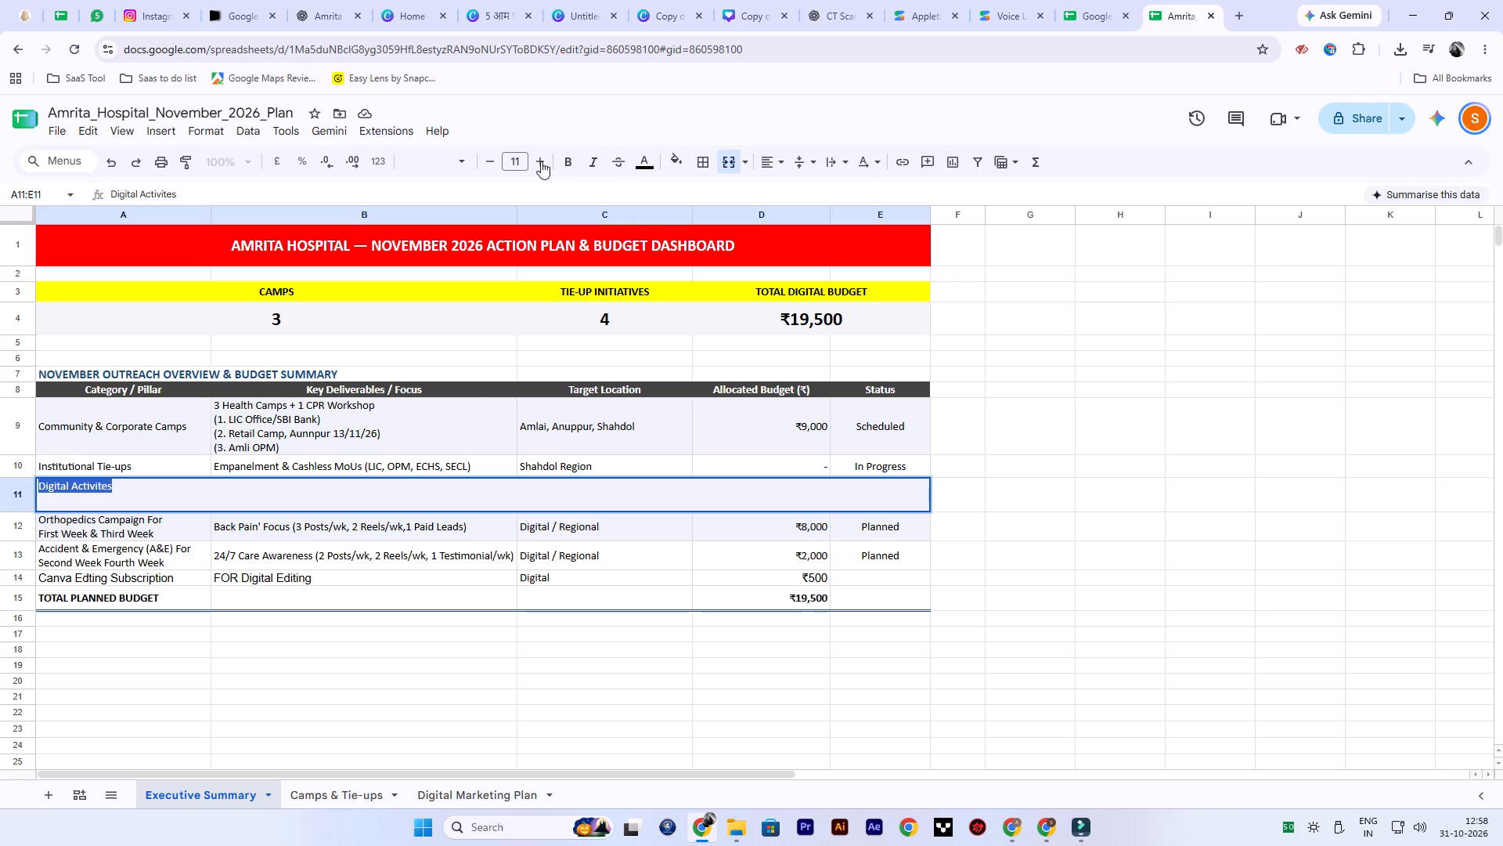
triple_click(541, 158)
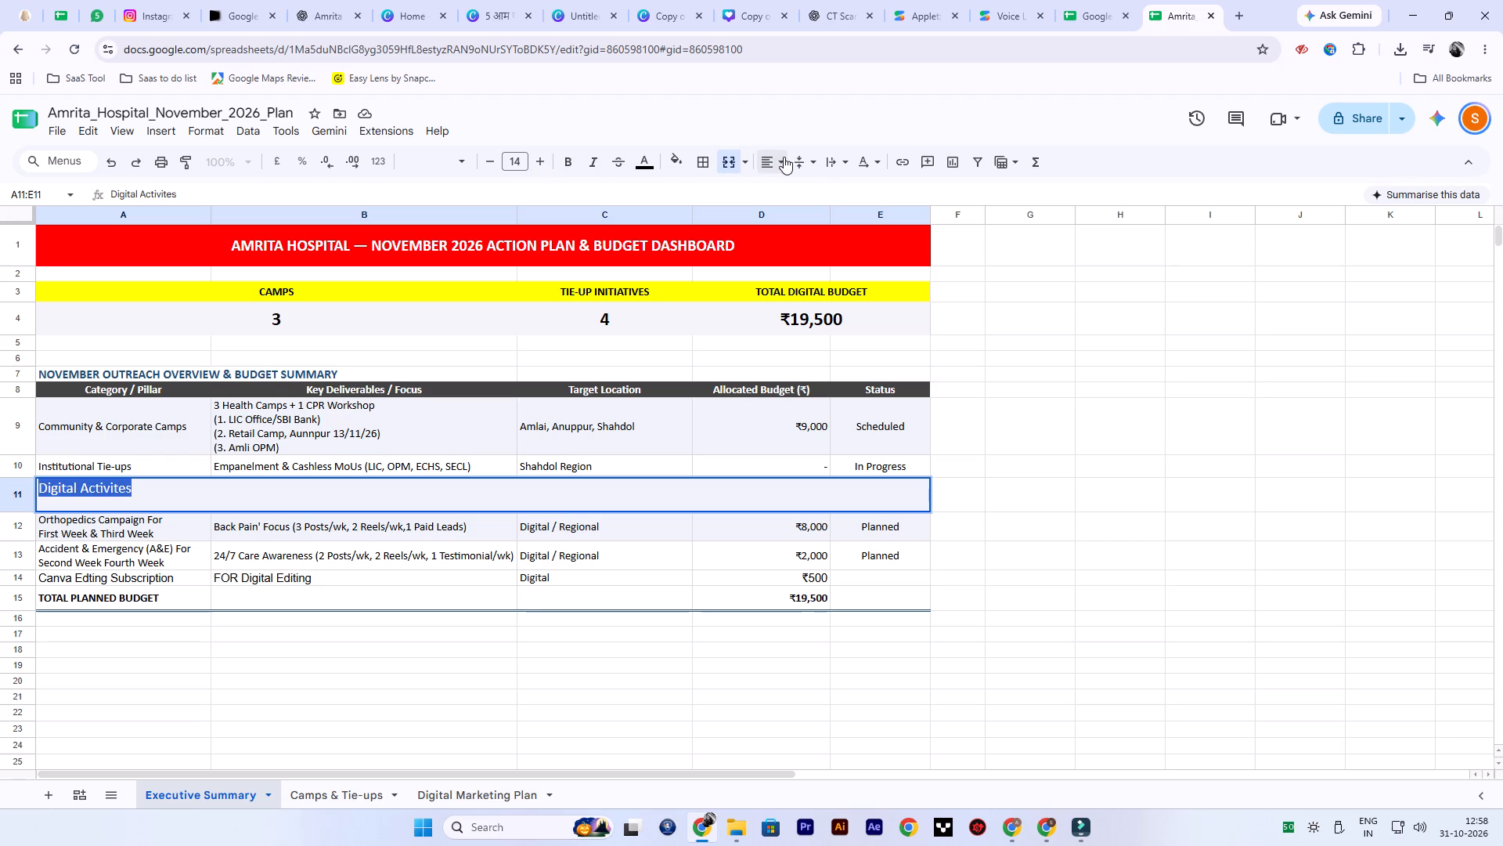
click(770, 159)
click(798, 192)
click(1059, 450)
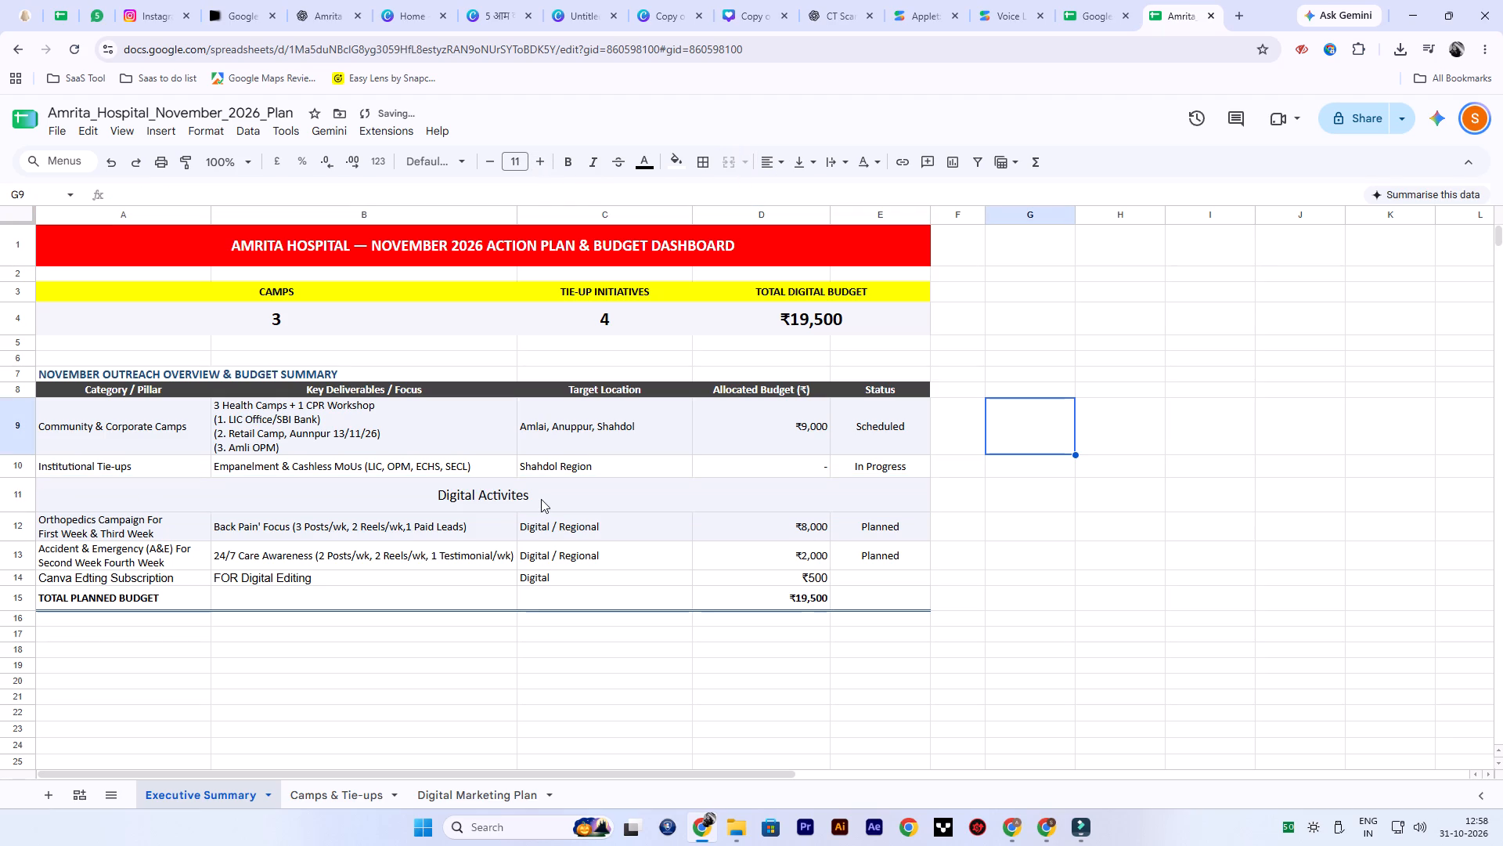
Make the row 11 section heading bold.
double_click(557, 499)
click(1064, 512)
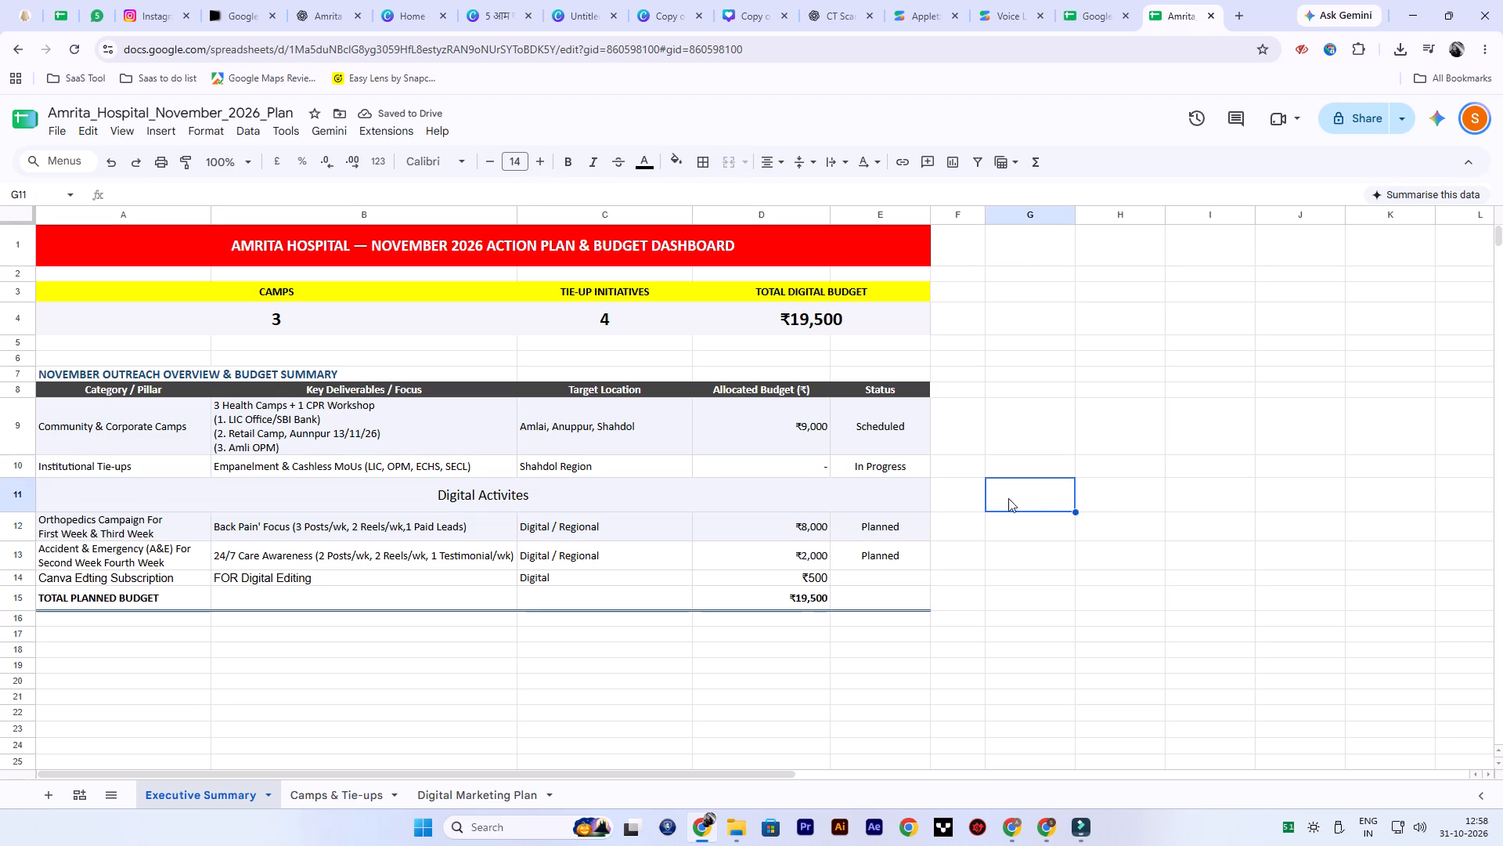
click(546, 493)
drag(546, 493, 464, 495)
click(452, 490)
drag(452, 490, 542, 492)
click(569, 158)
click(1166, 453)
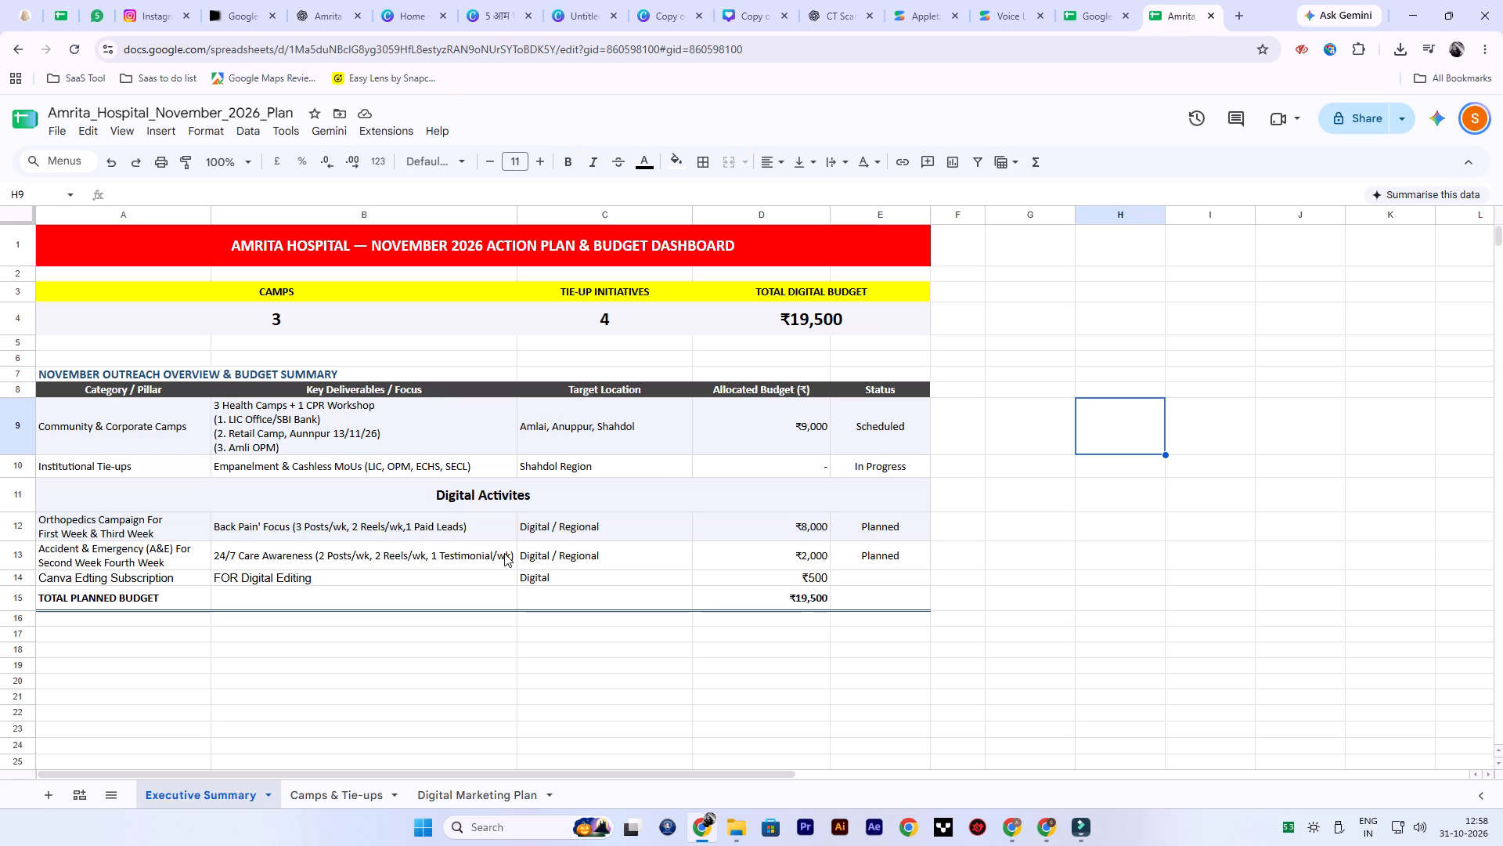
Extend the row 11 section heading to read "Digital Activites Plan".
double_click(537, 498)
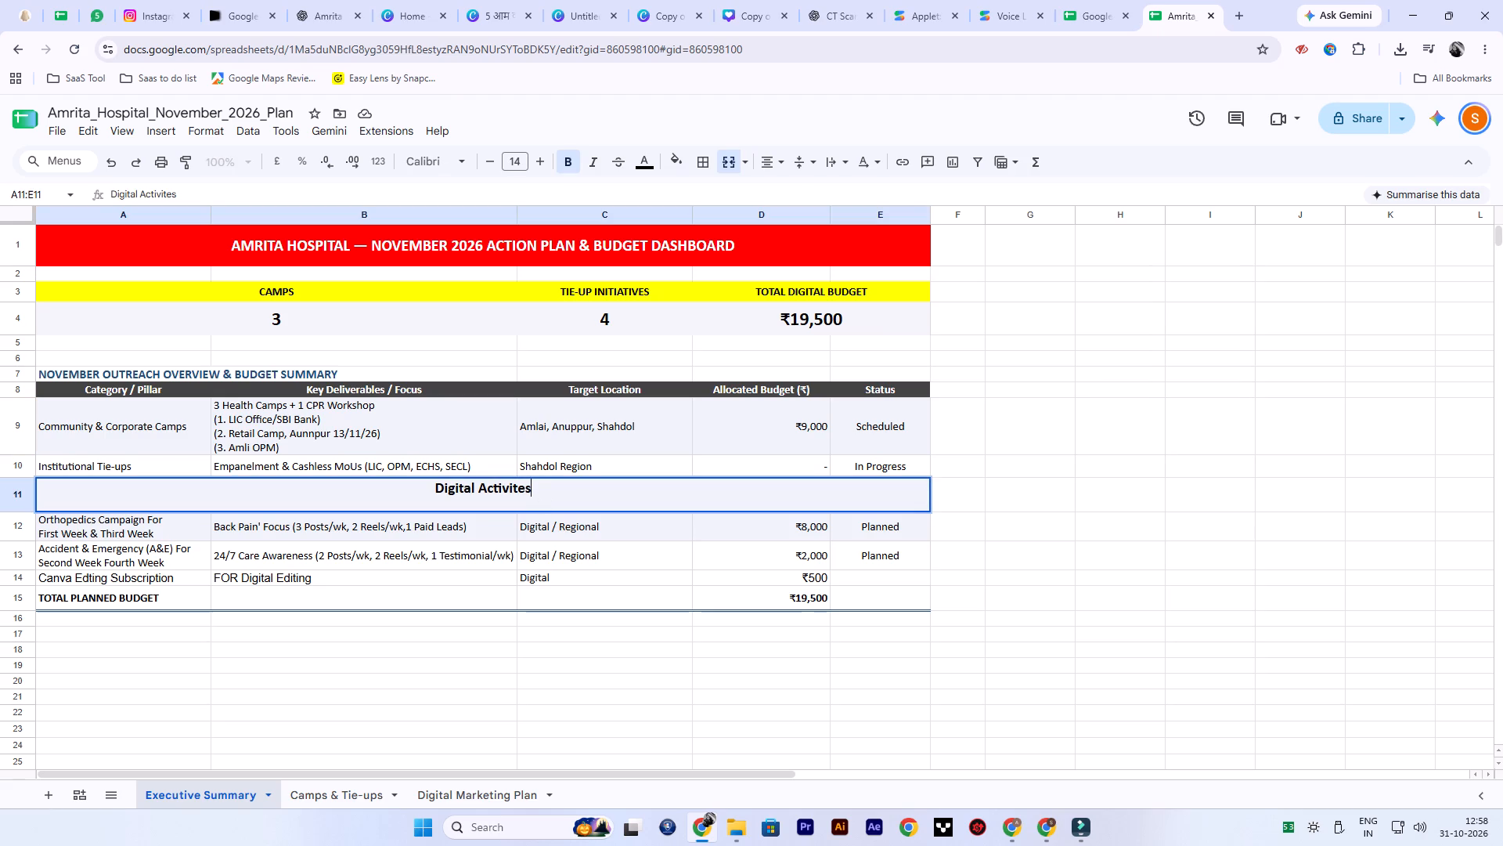
key(space)
text(Plans)
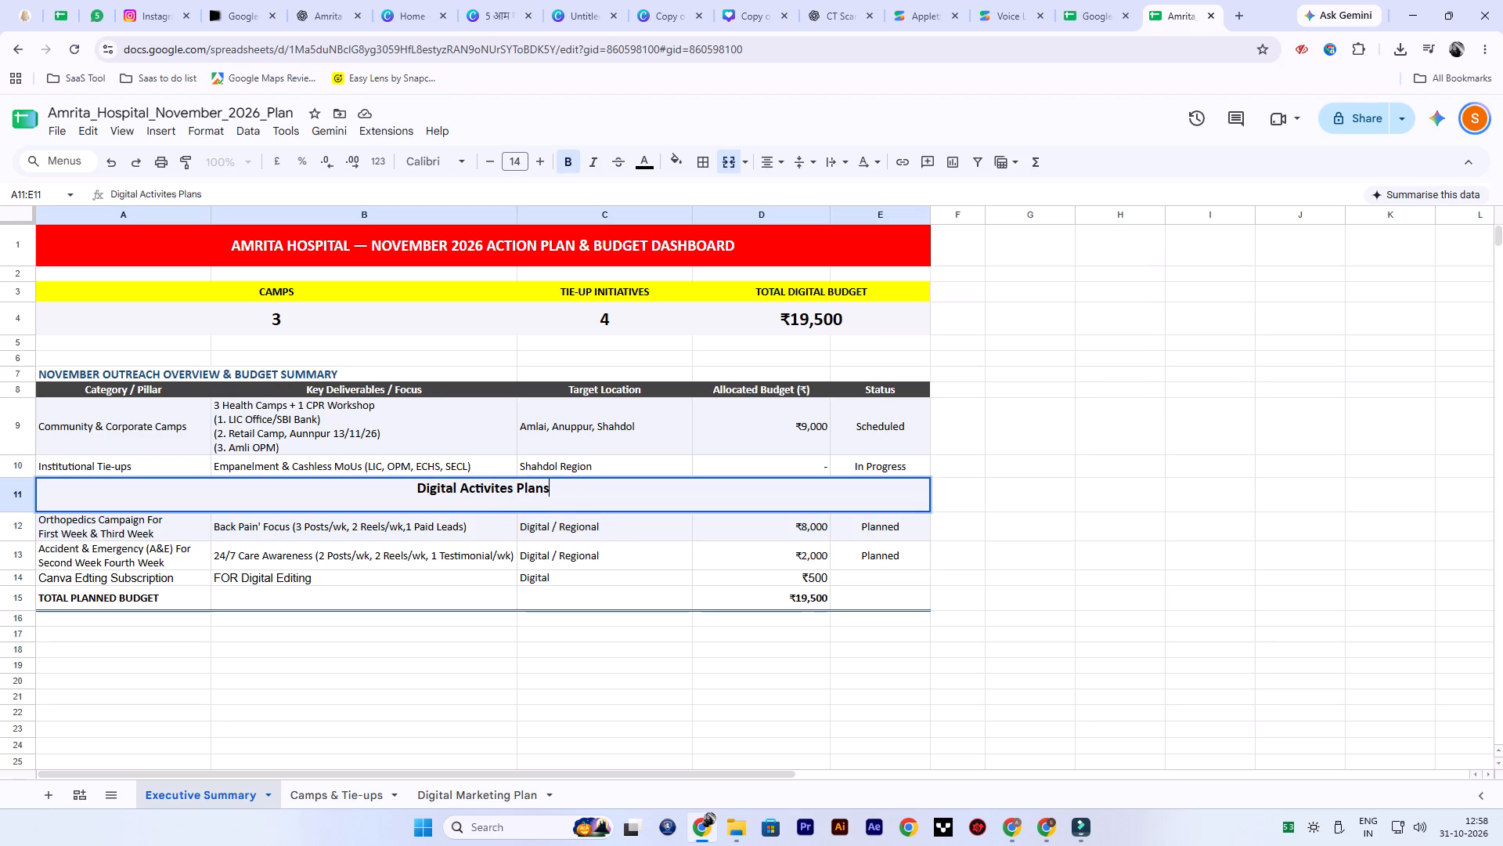
key(BackSpace)
click(1153, 544)
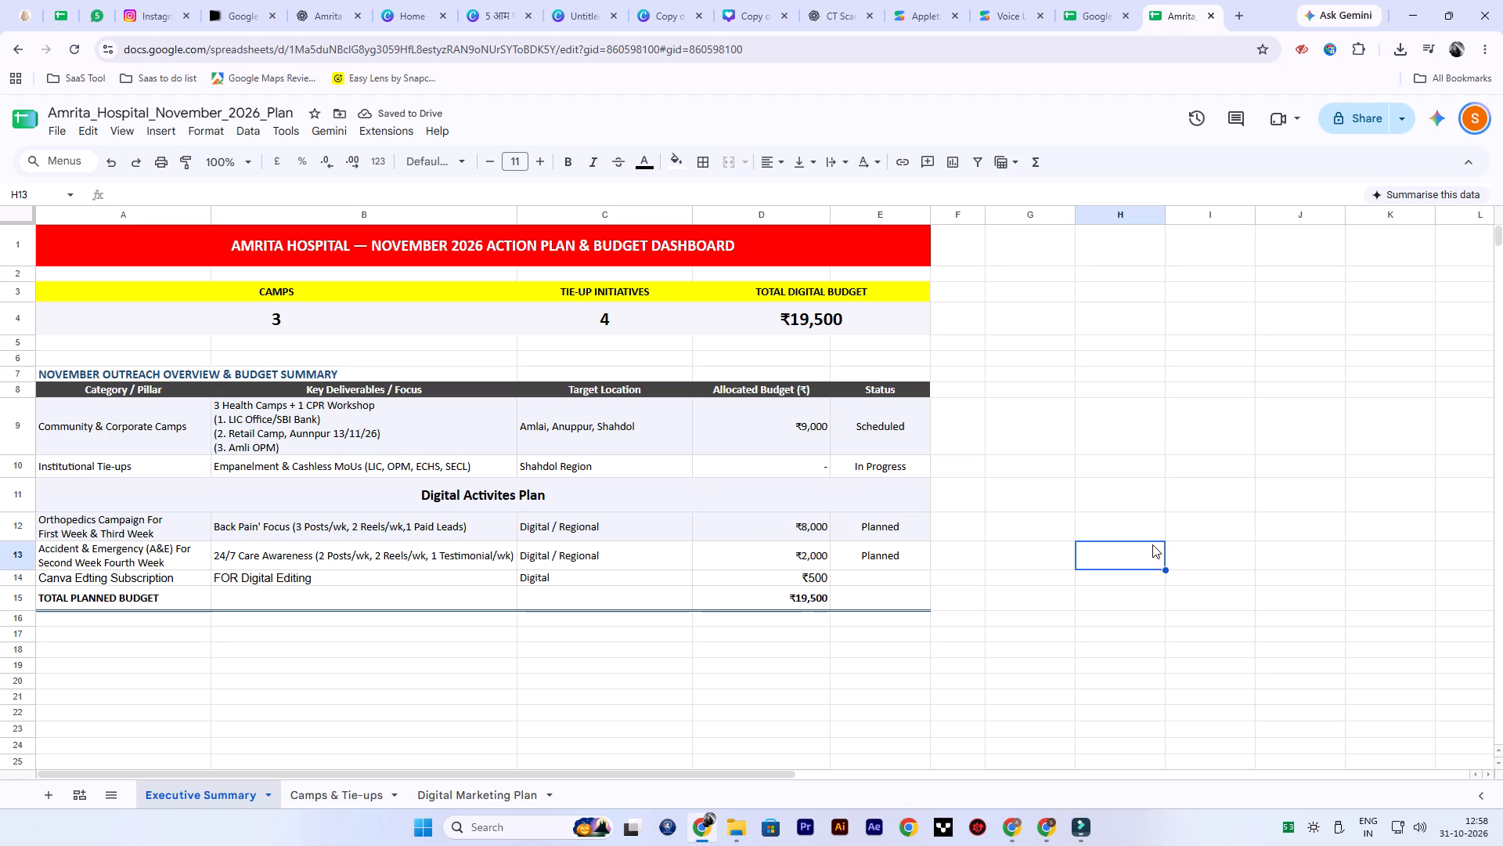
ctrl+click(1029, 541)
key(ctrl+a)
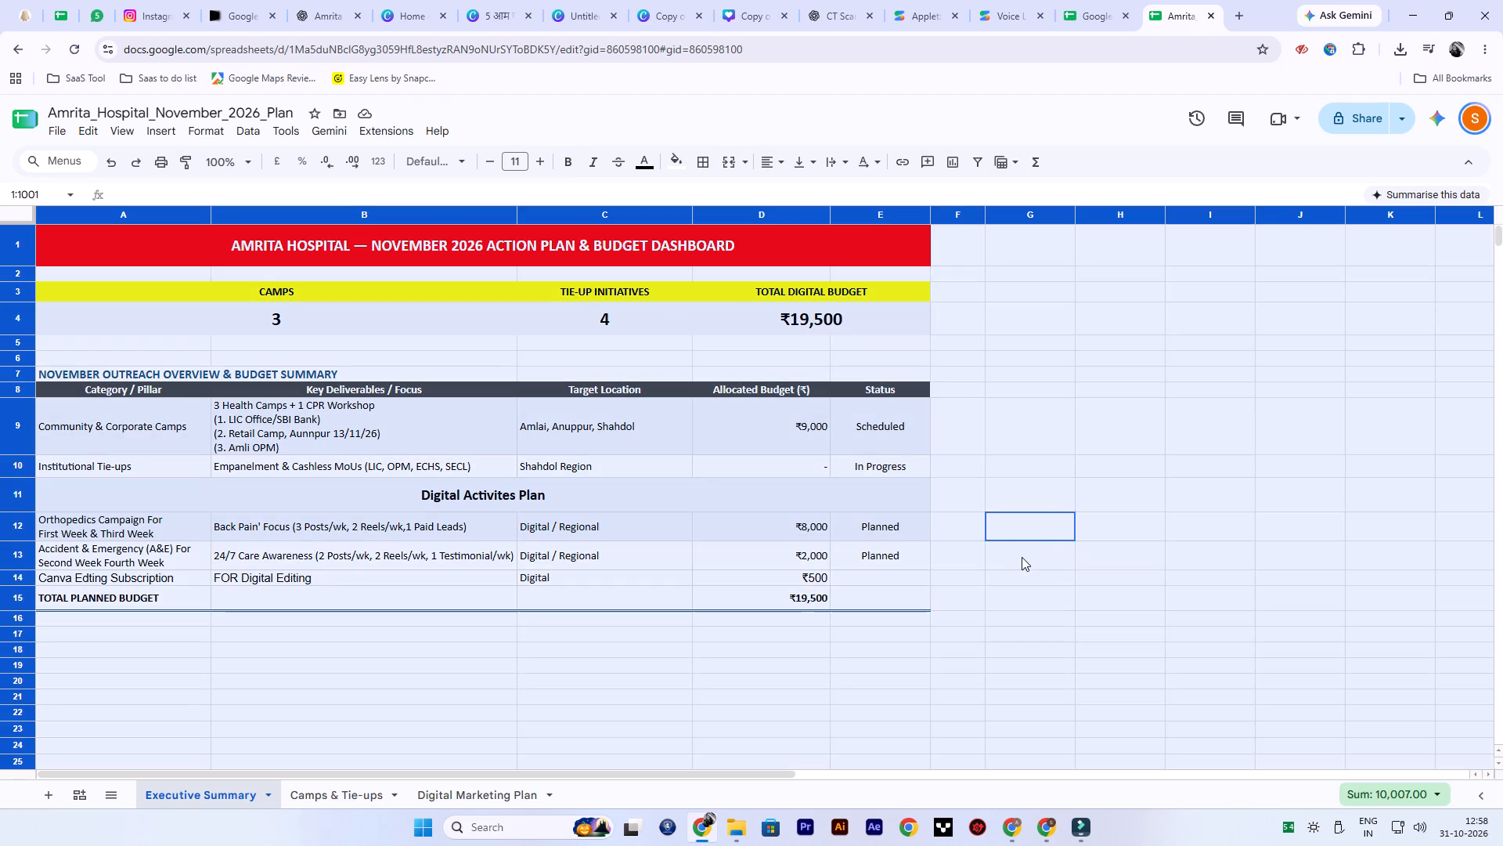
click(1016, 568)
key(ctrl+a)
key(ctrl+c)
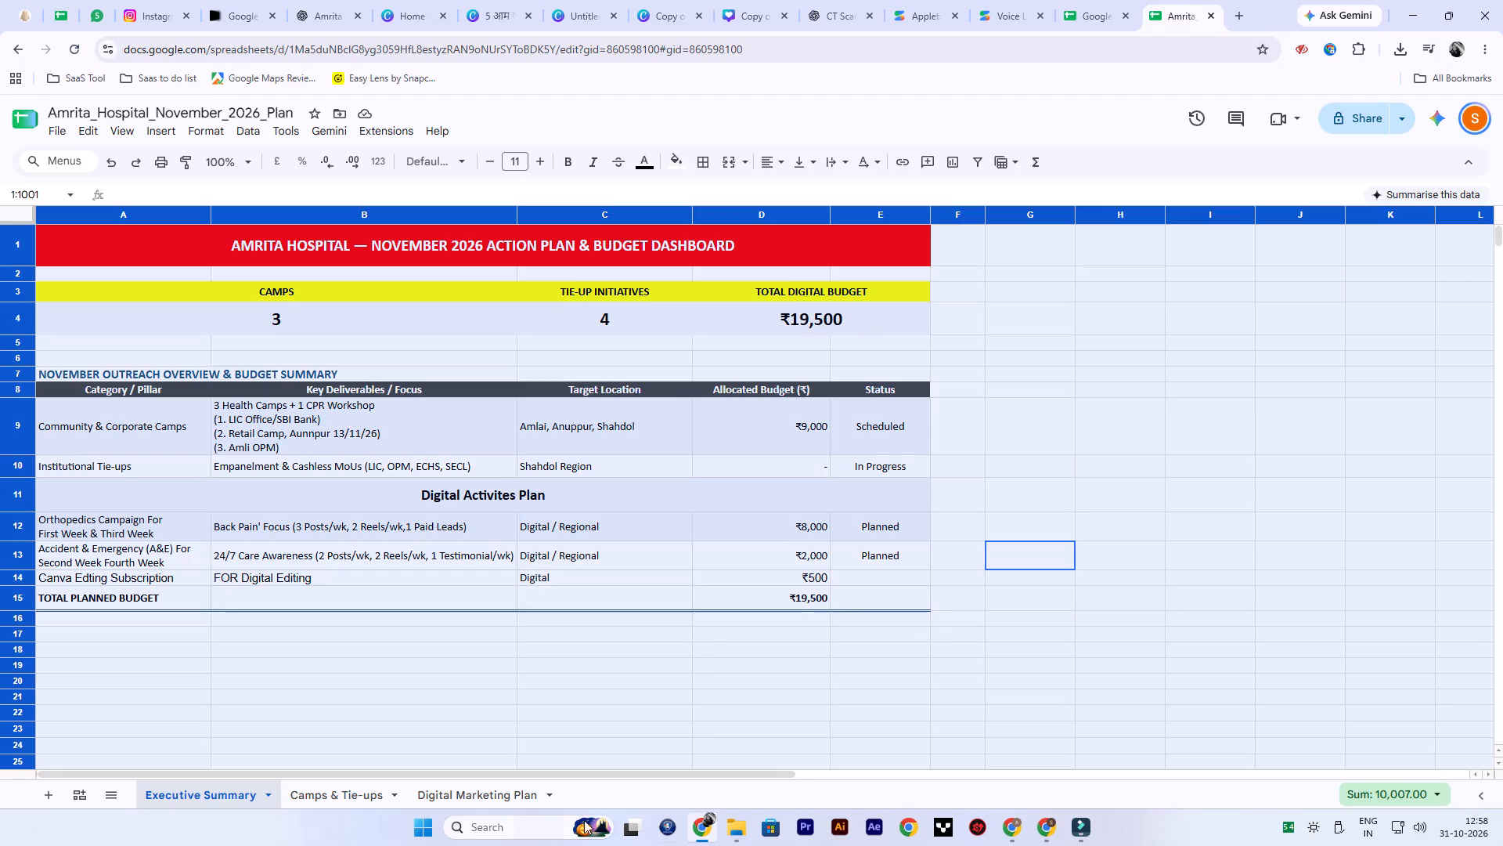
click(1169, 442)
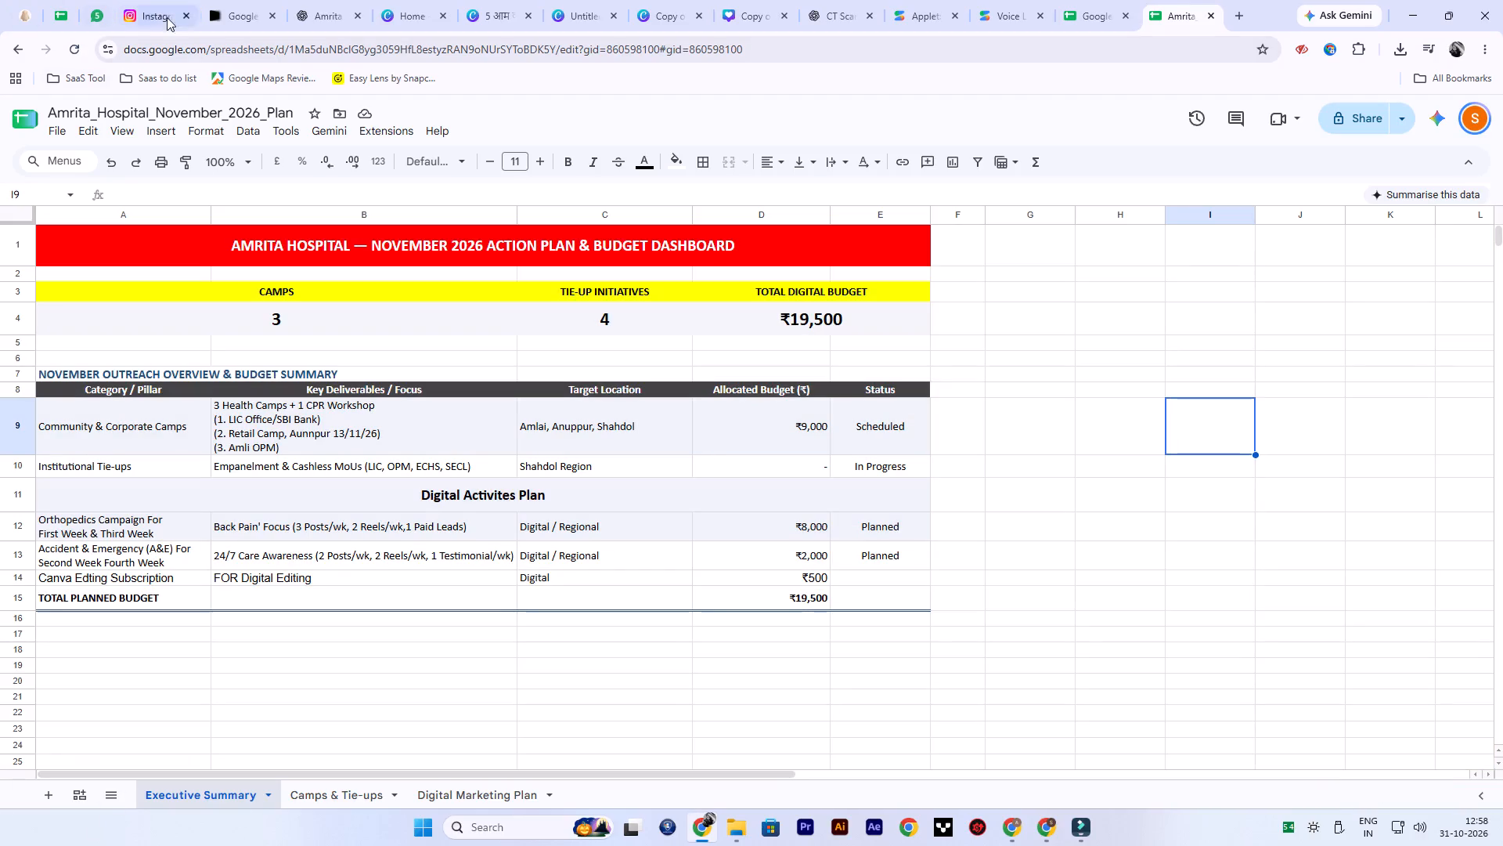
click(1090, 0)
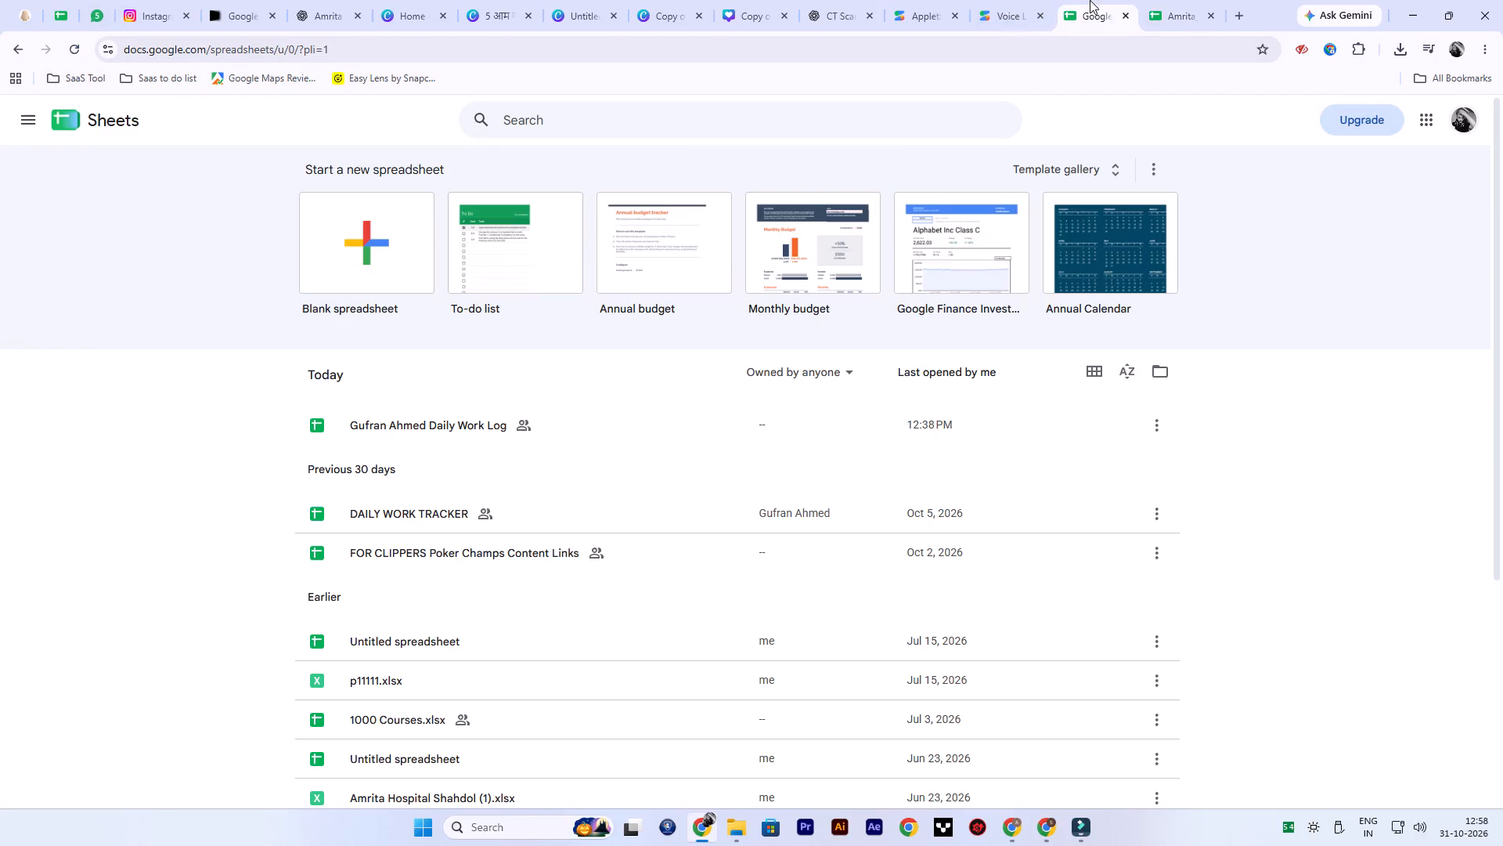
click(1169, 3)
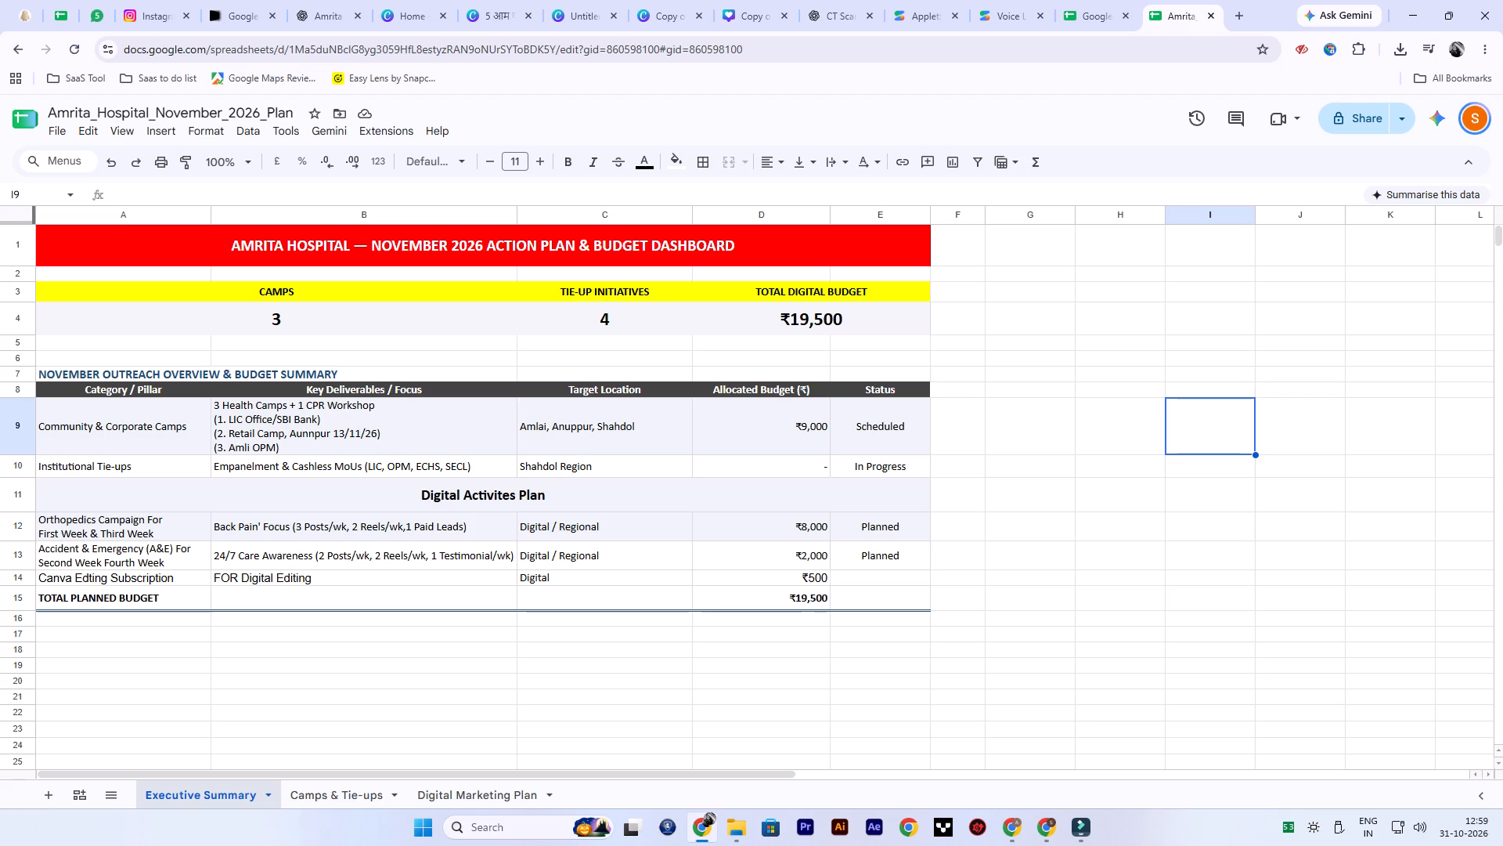
Insert one blank row above the "Digital Activites Plan" heading row.
right_click(22, 504)
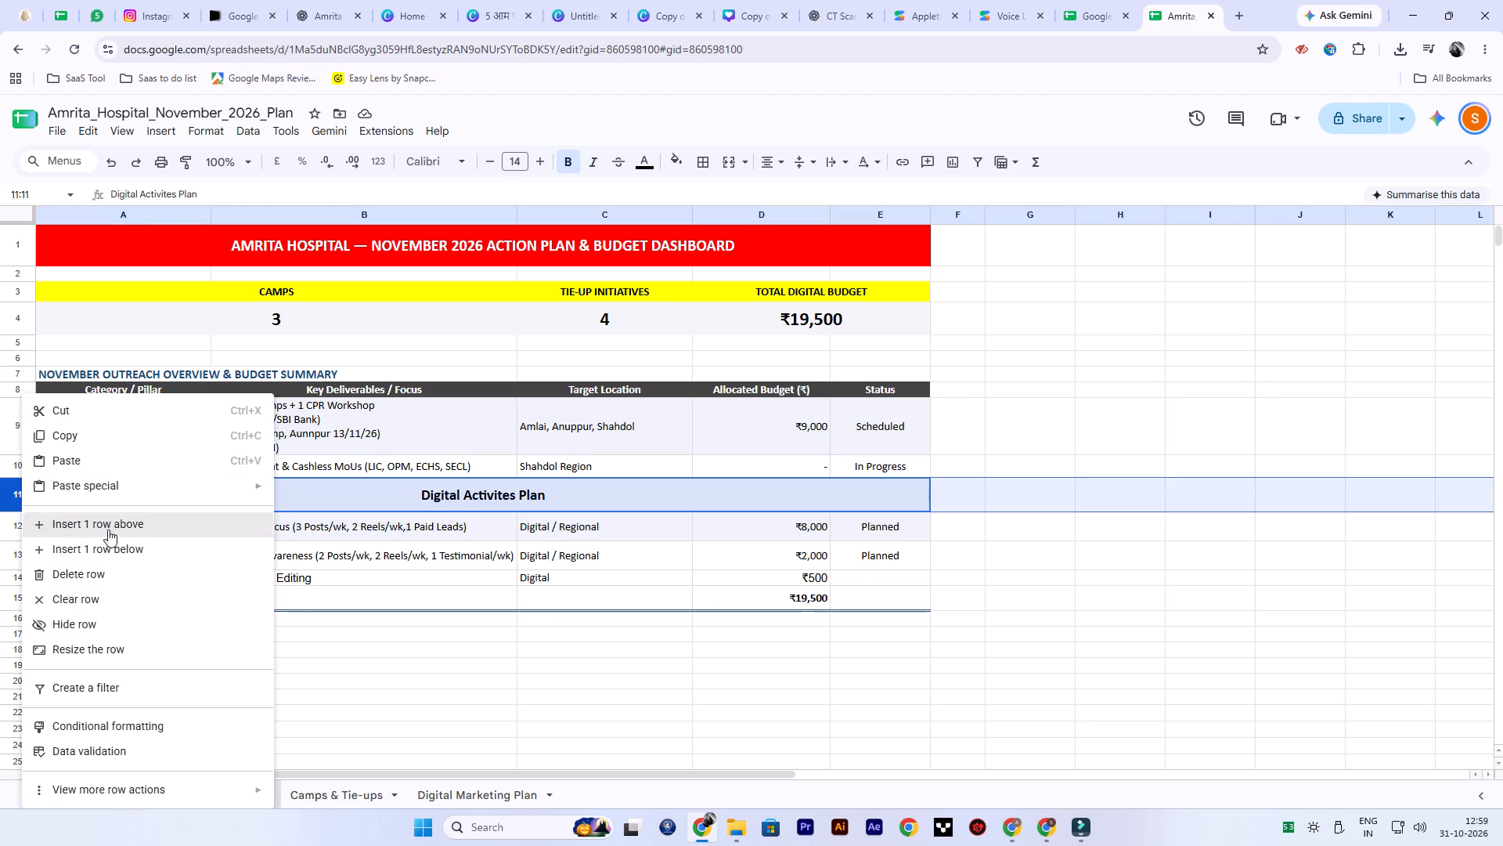
click(108, 527)
click(1174, 617)
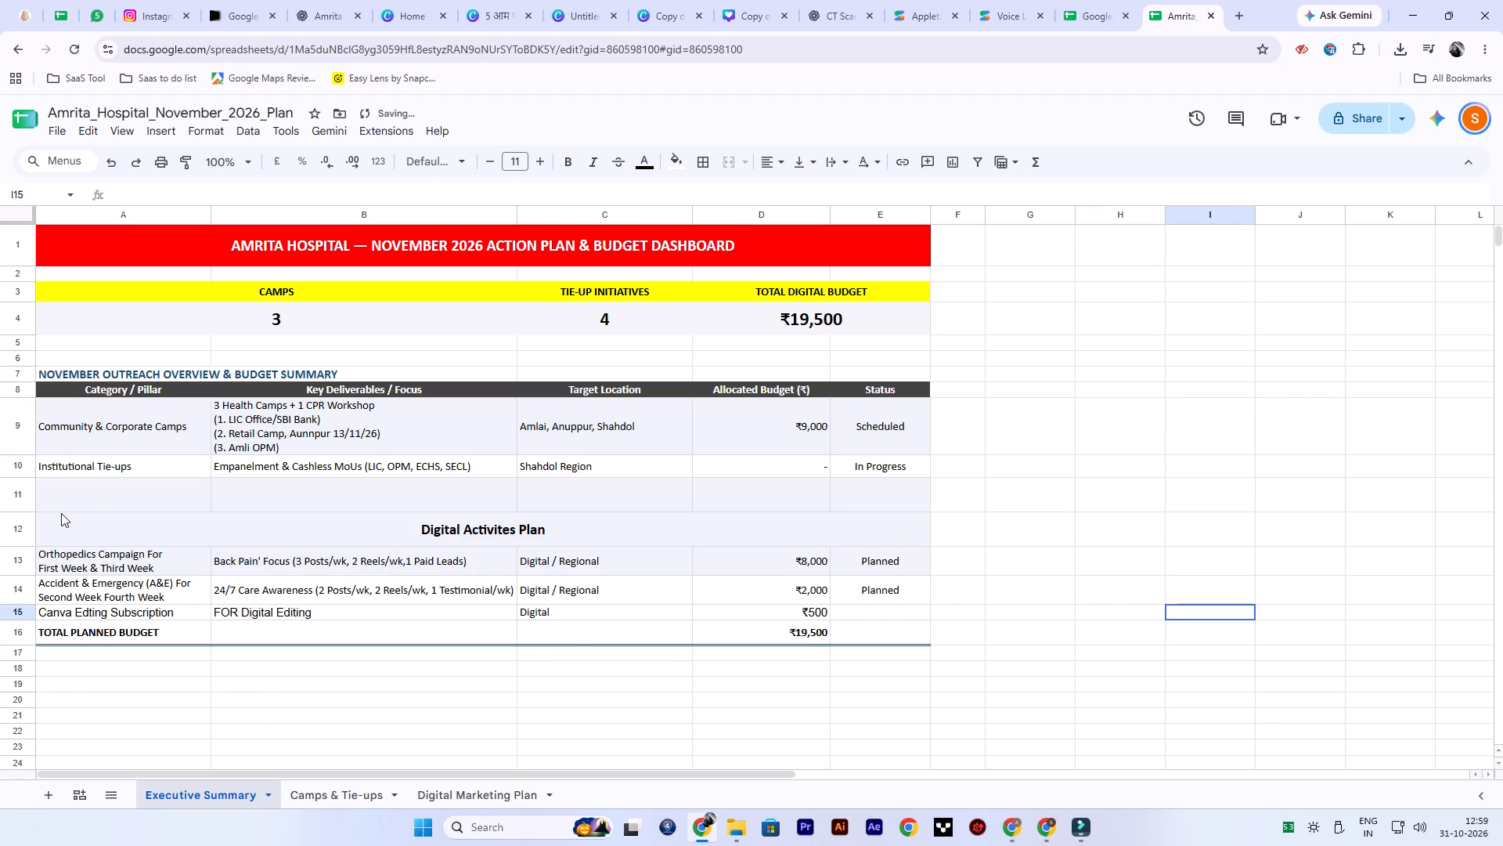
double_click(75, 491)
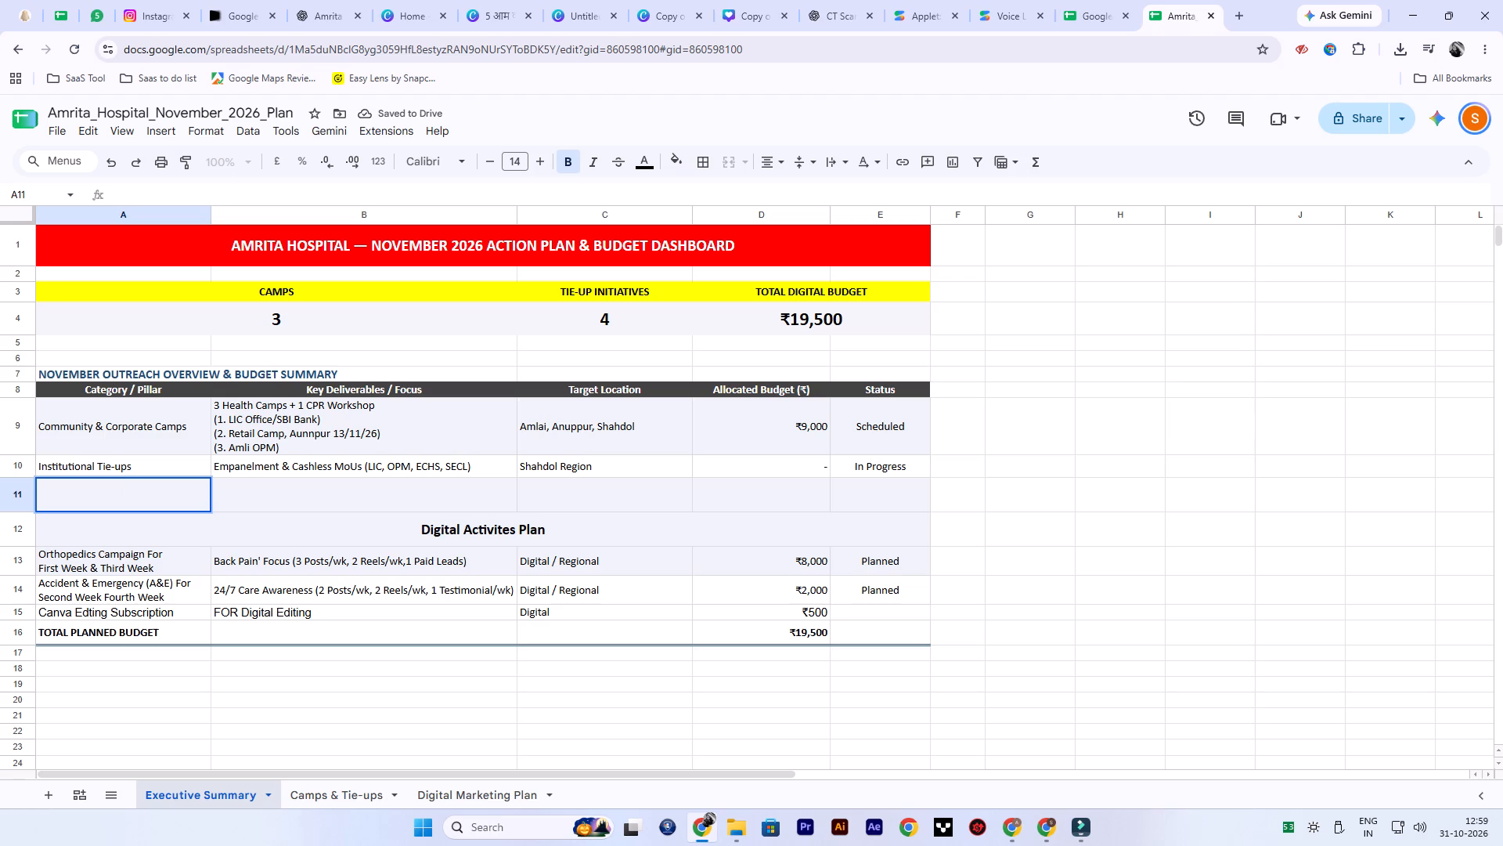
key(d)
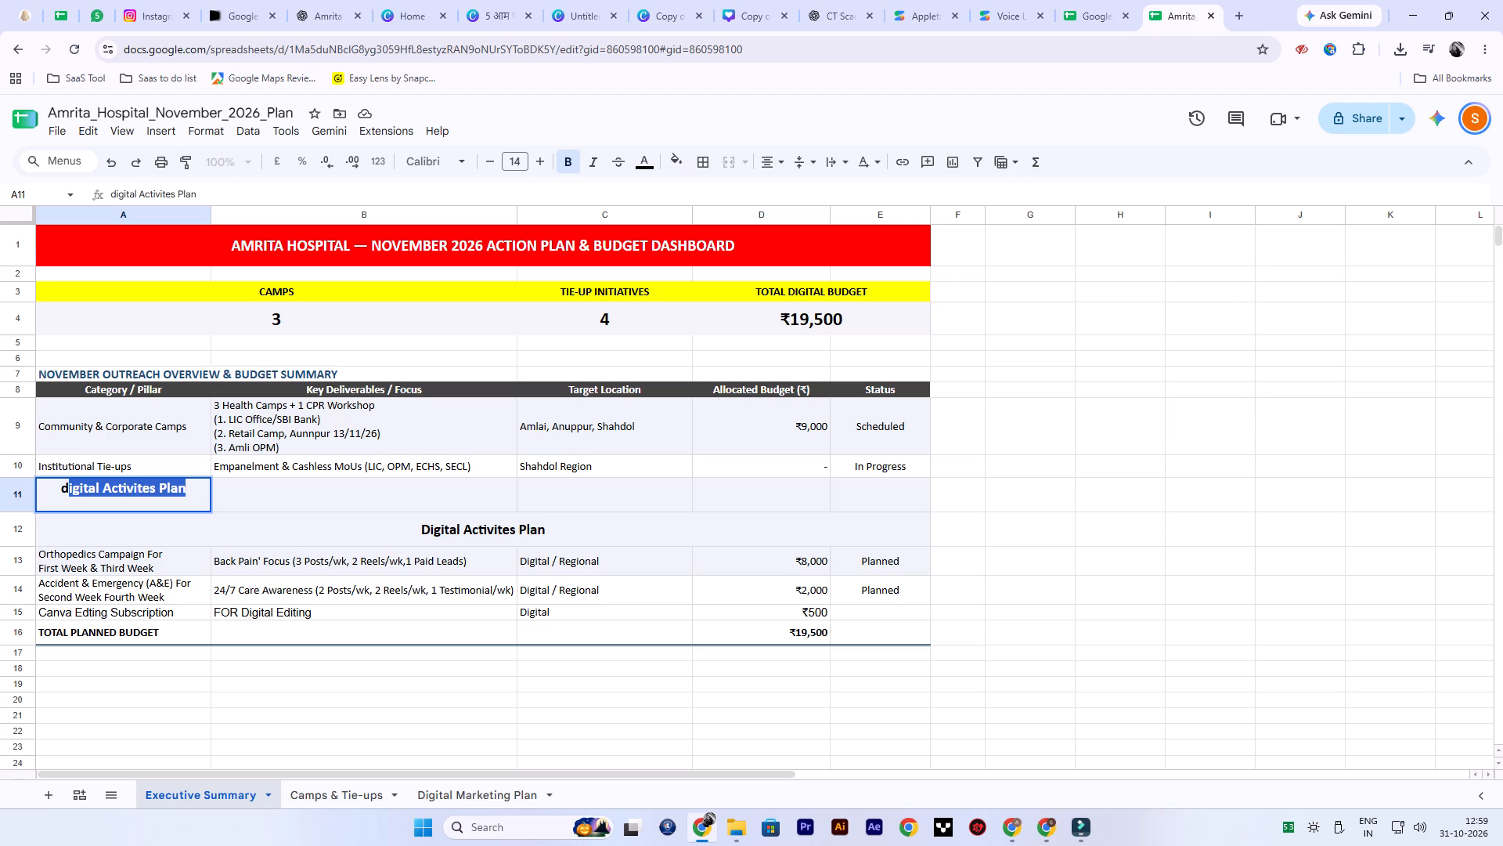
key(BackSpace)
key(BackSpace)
Copy the "Institutional Tie-ups" cell into cell A11 of the new row.
click(137, 467)
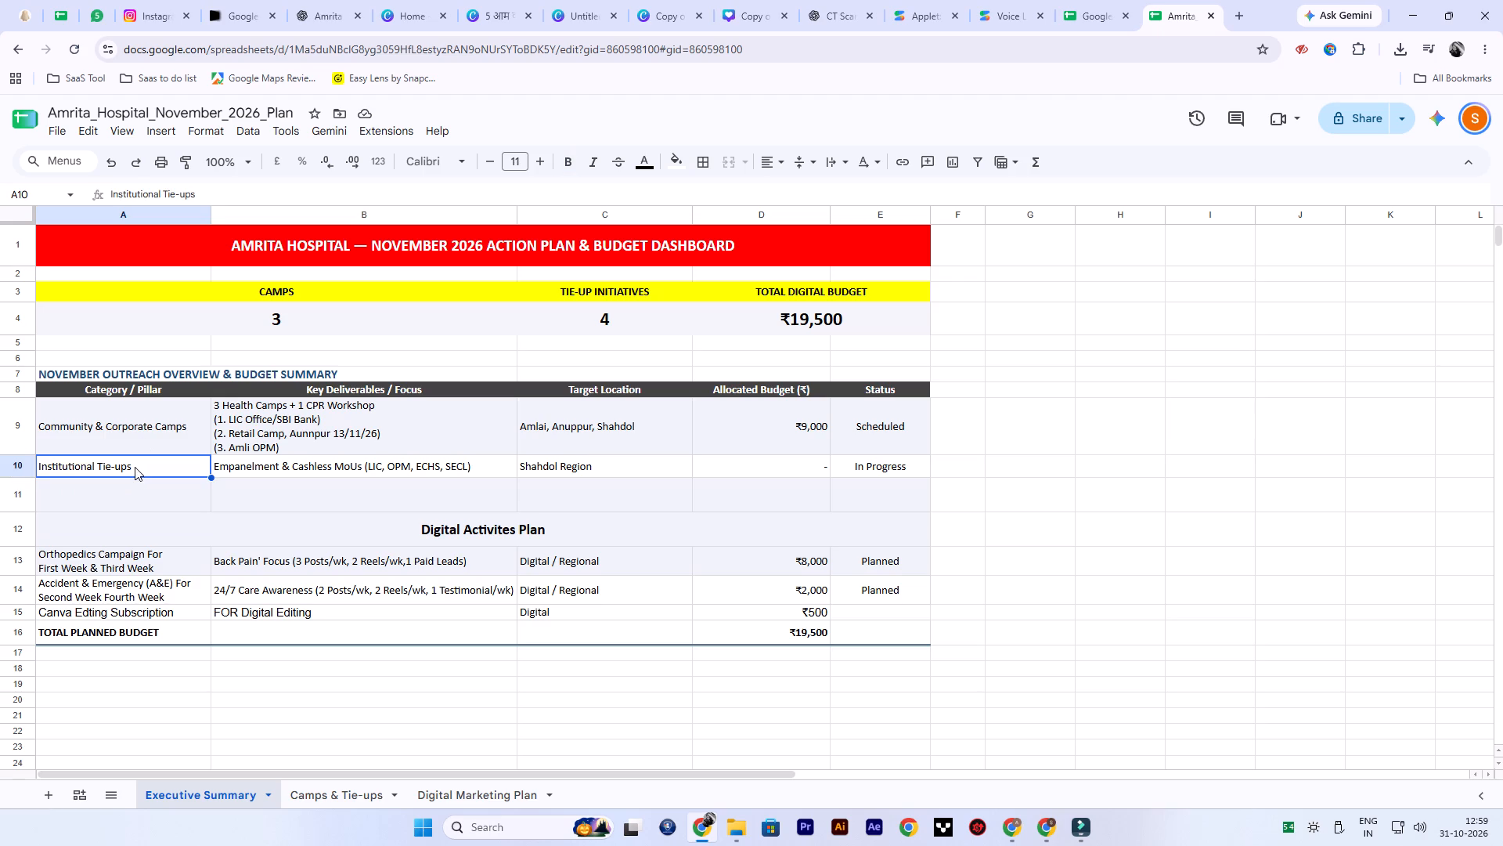
key(ctrl+c)
ctrl+click(115, 503)
key(ctrl+v)
Replace the text in cell A11 with "Diwali Gift Distrubution".
double_click(124, 497)
key(ctrl+a)
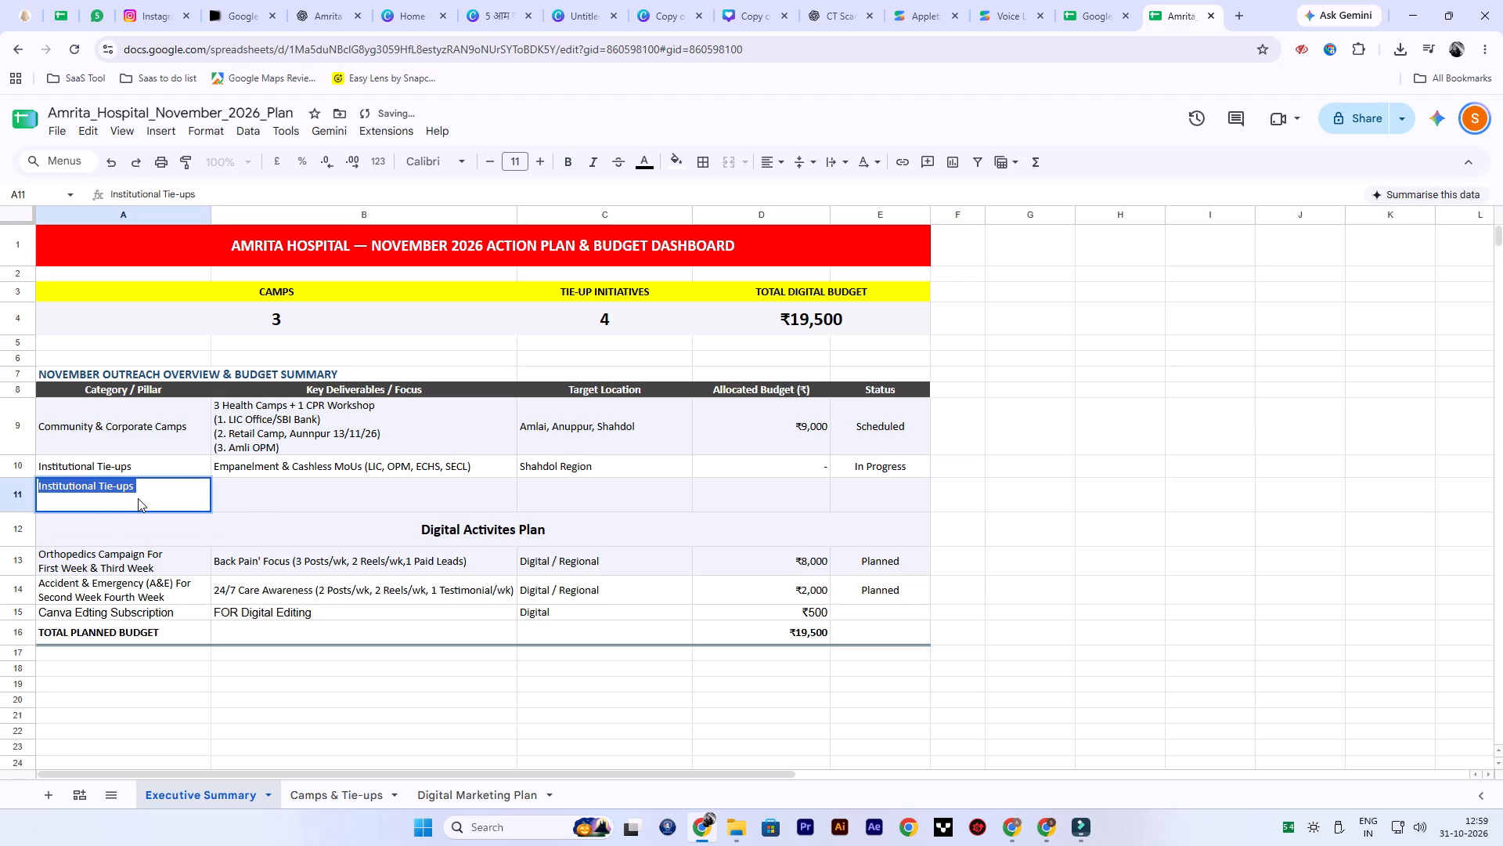
text(Divali)
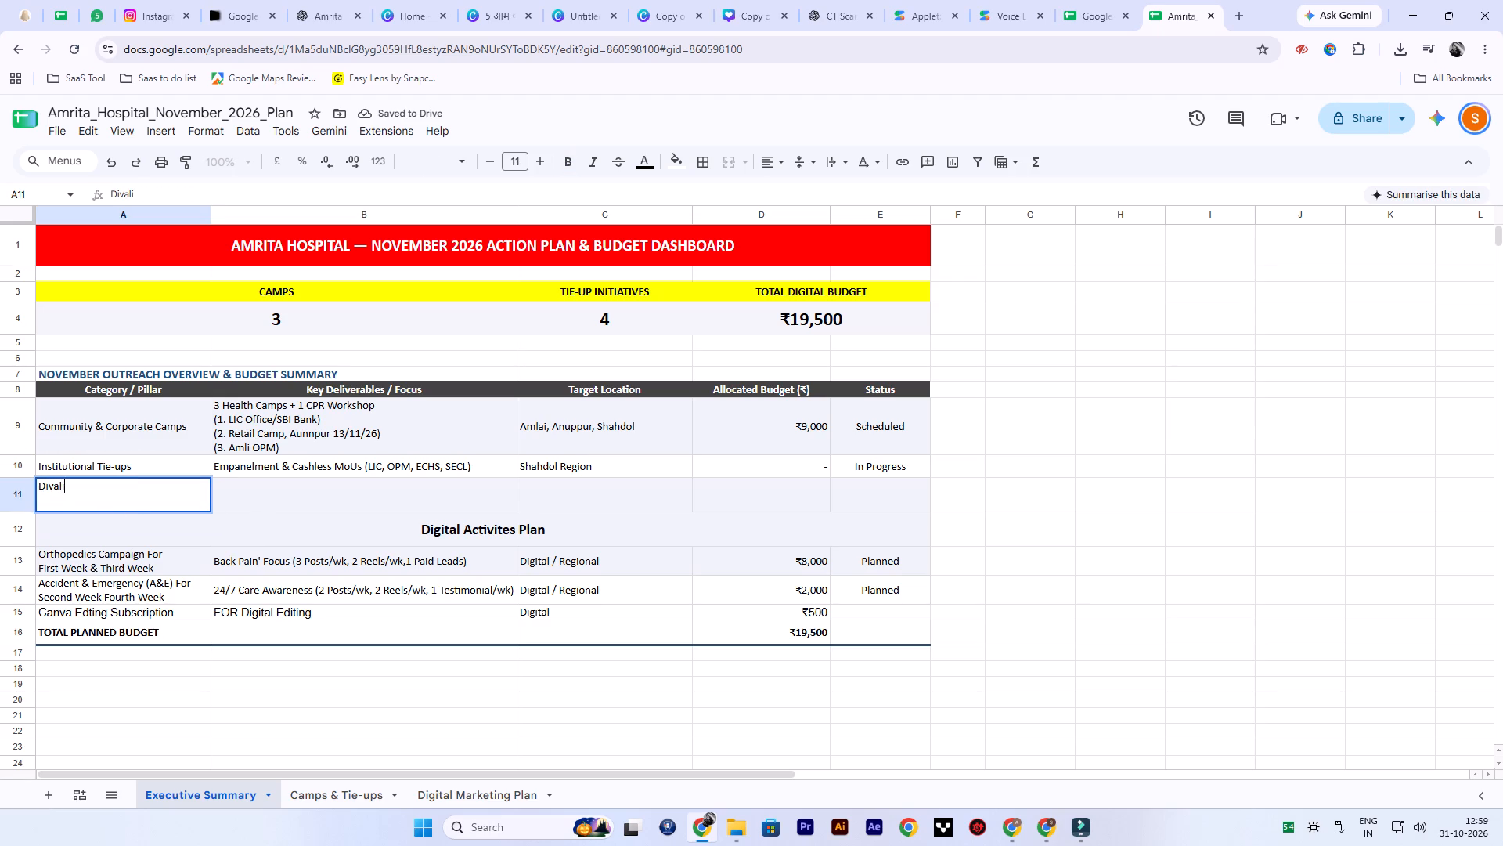
key(space)
key(BackSpace)
key(BackSpace)
key(BackSpace)
key(BackSpace)
key(BackSpace)
text(wali Go)
key(BackSpace)
text(ift)
key(space)
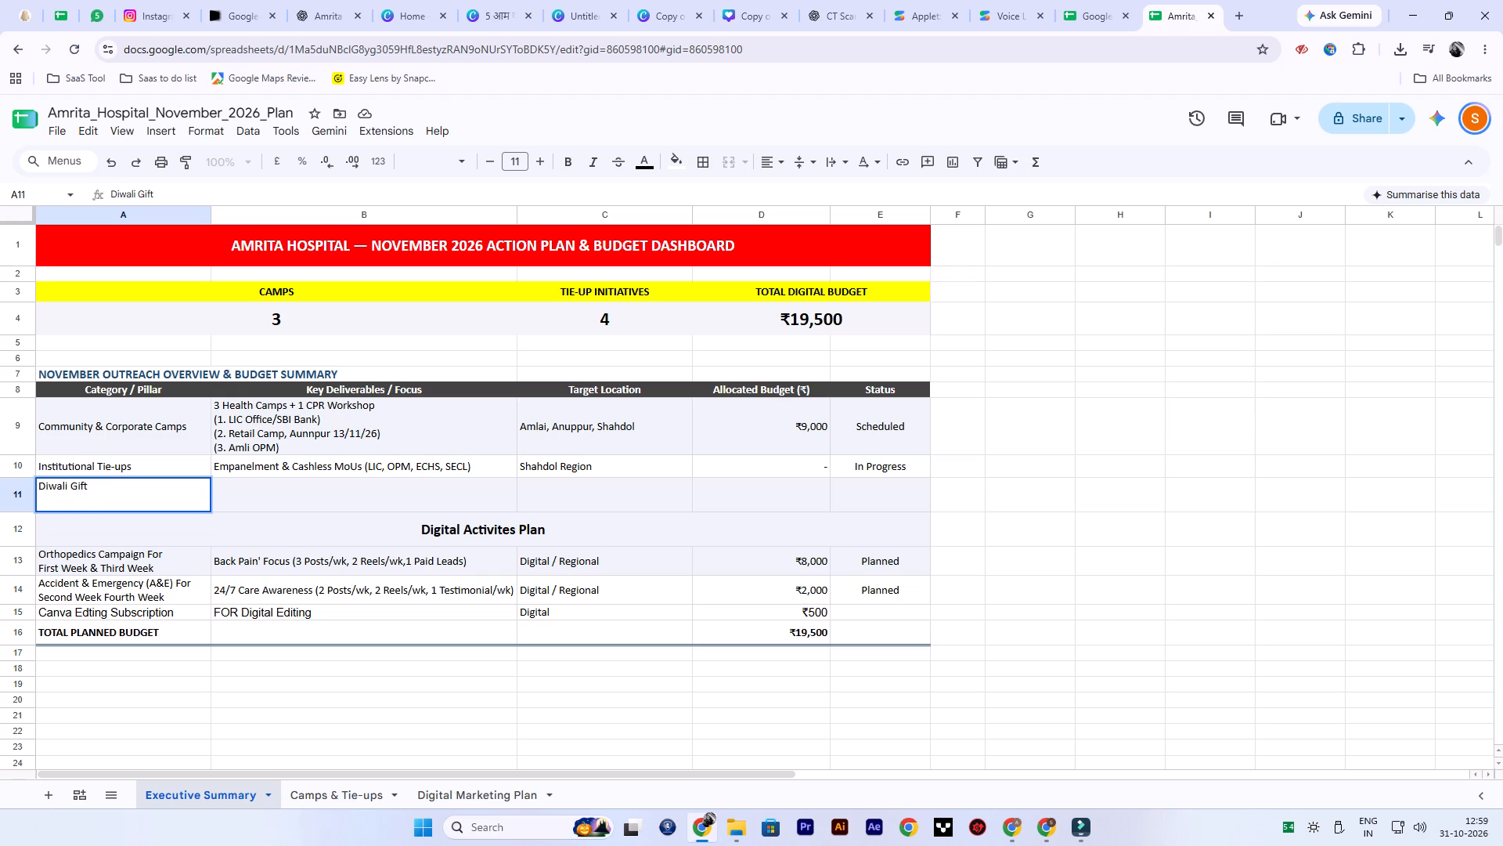
text(Disa)
key(BackSpace)
text(tr)
text(ubution)
click(251, 487)
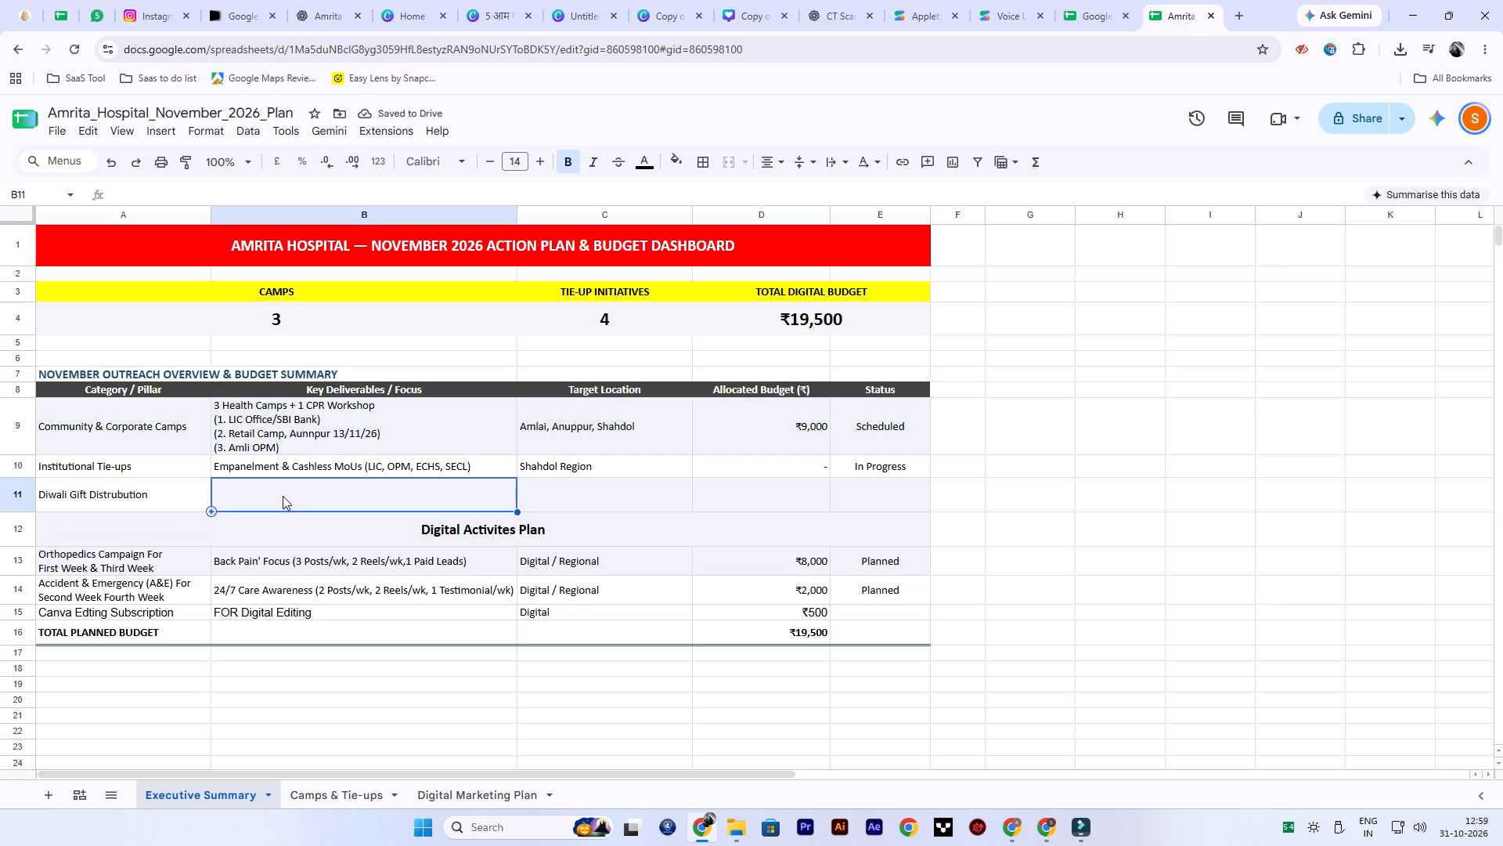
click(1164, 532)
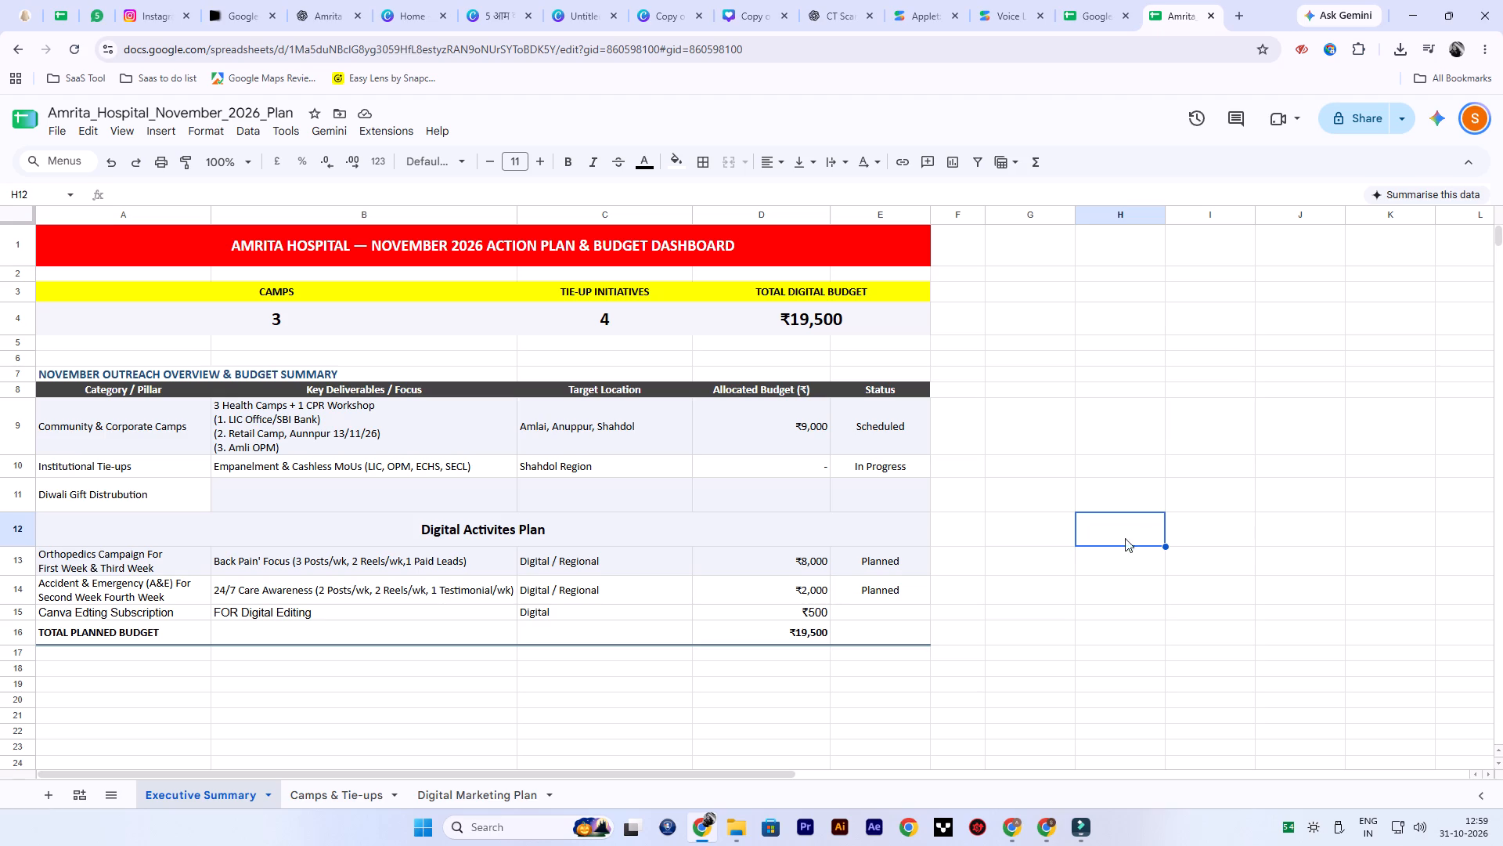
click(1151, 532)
Enter a dash "-" in the deliverables, location, budget and status cells of the Diwali gift row, B11 to E11.
double_click(448, 498)
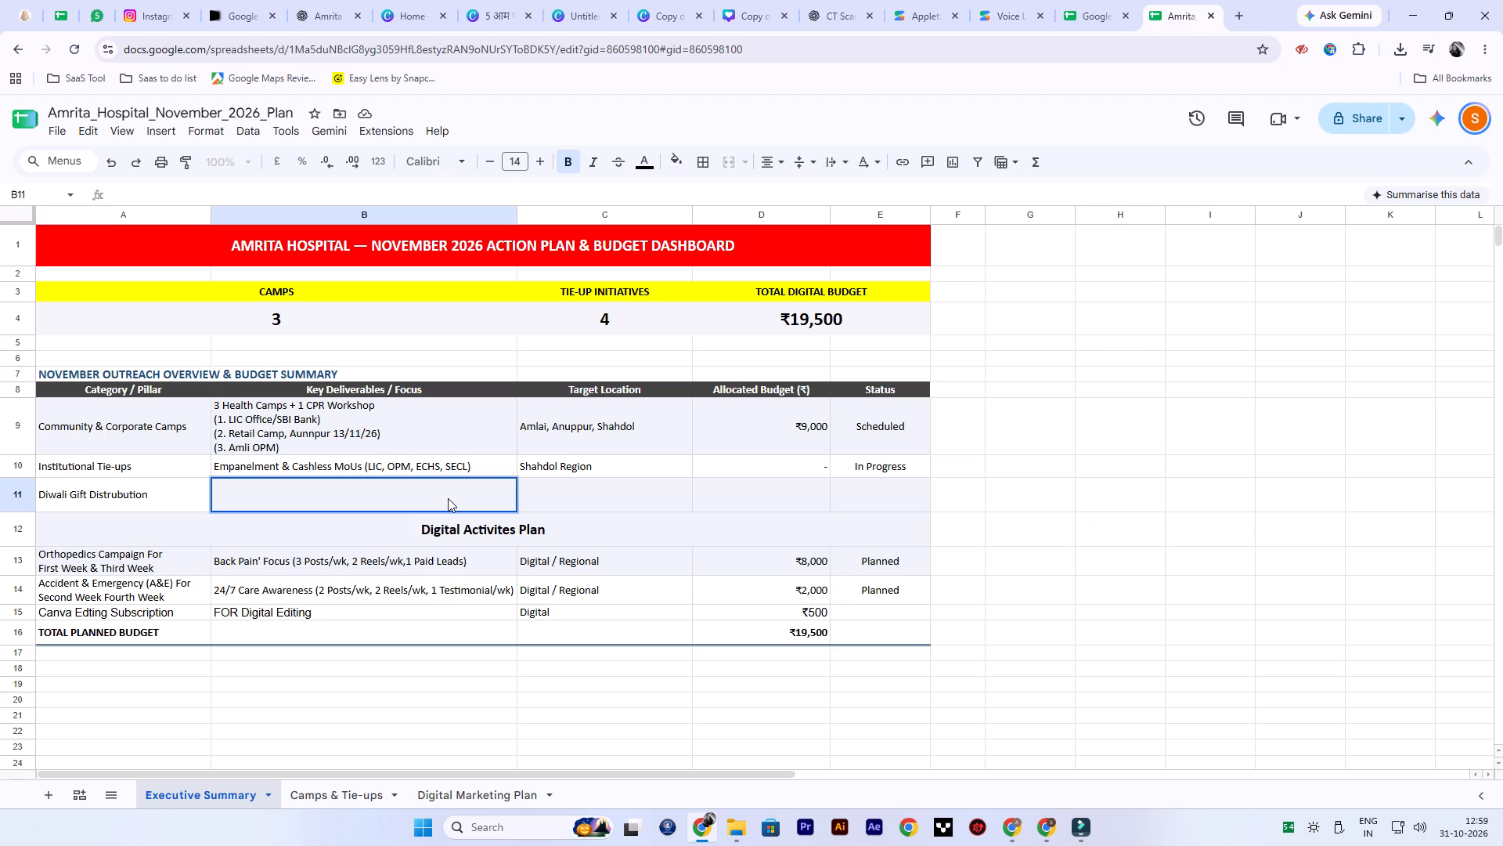
key(minus)
double_click(627, 494)
key(minus)
double_click(756, 499)
key(minus)
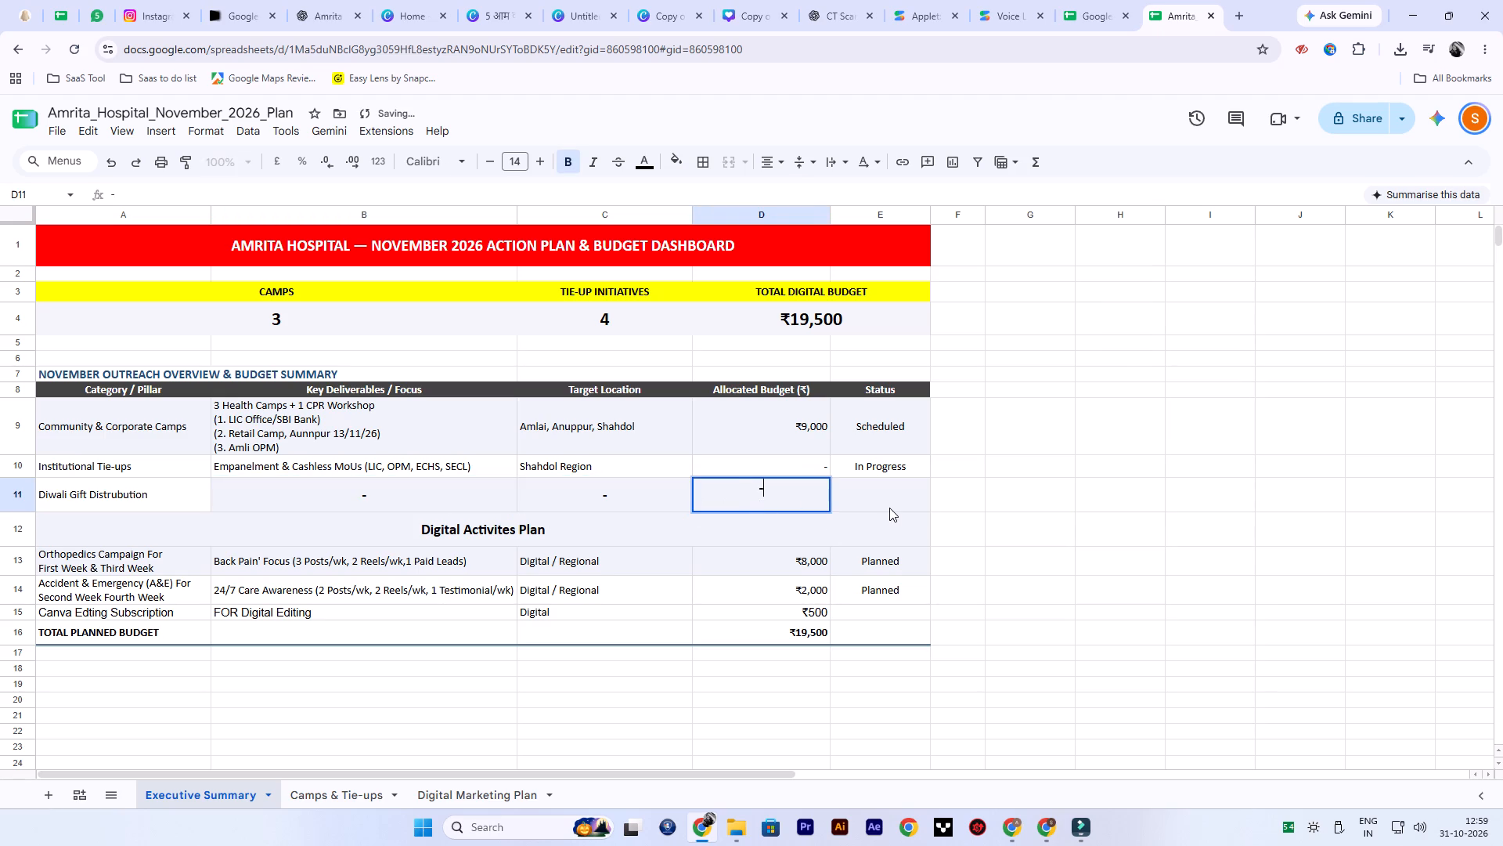
double_click(891, 504)
key(minus)
click(1062, 513)
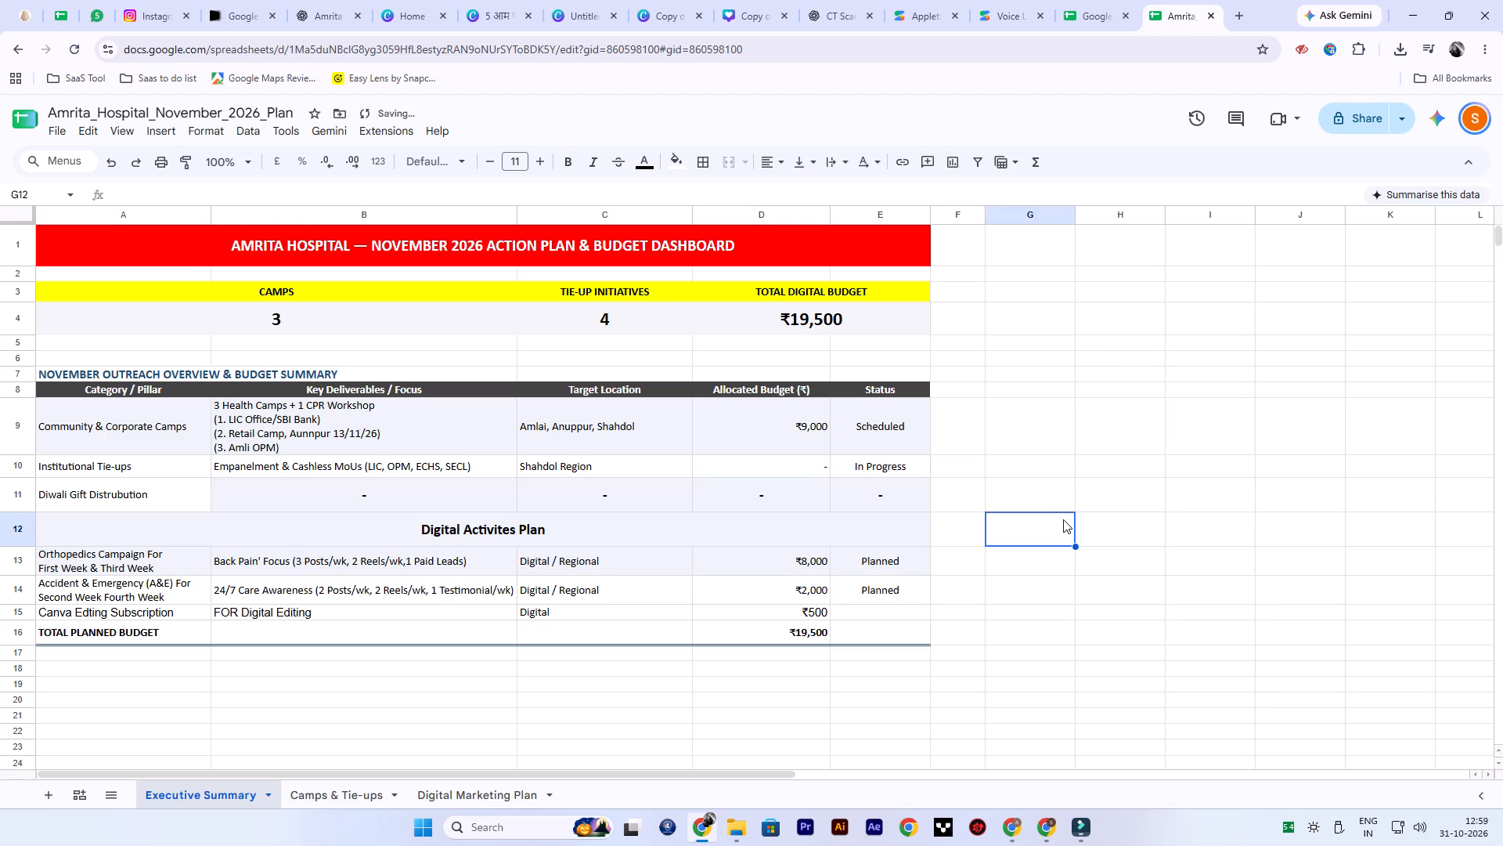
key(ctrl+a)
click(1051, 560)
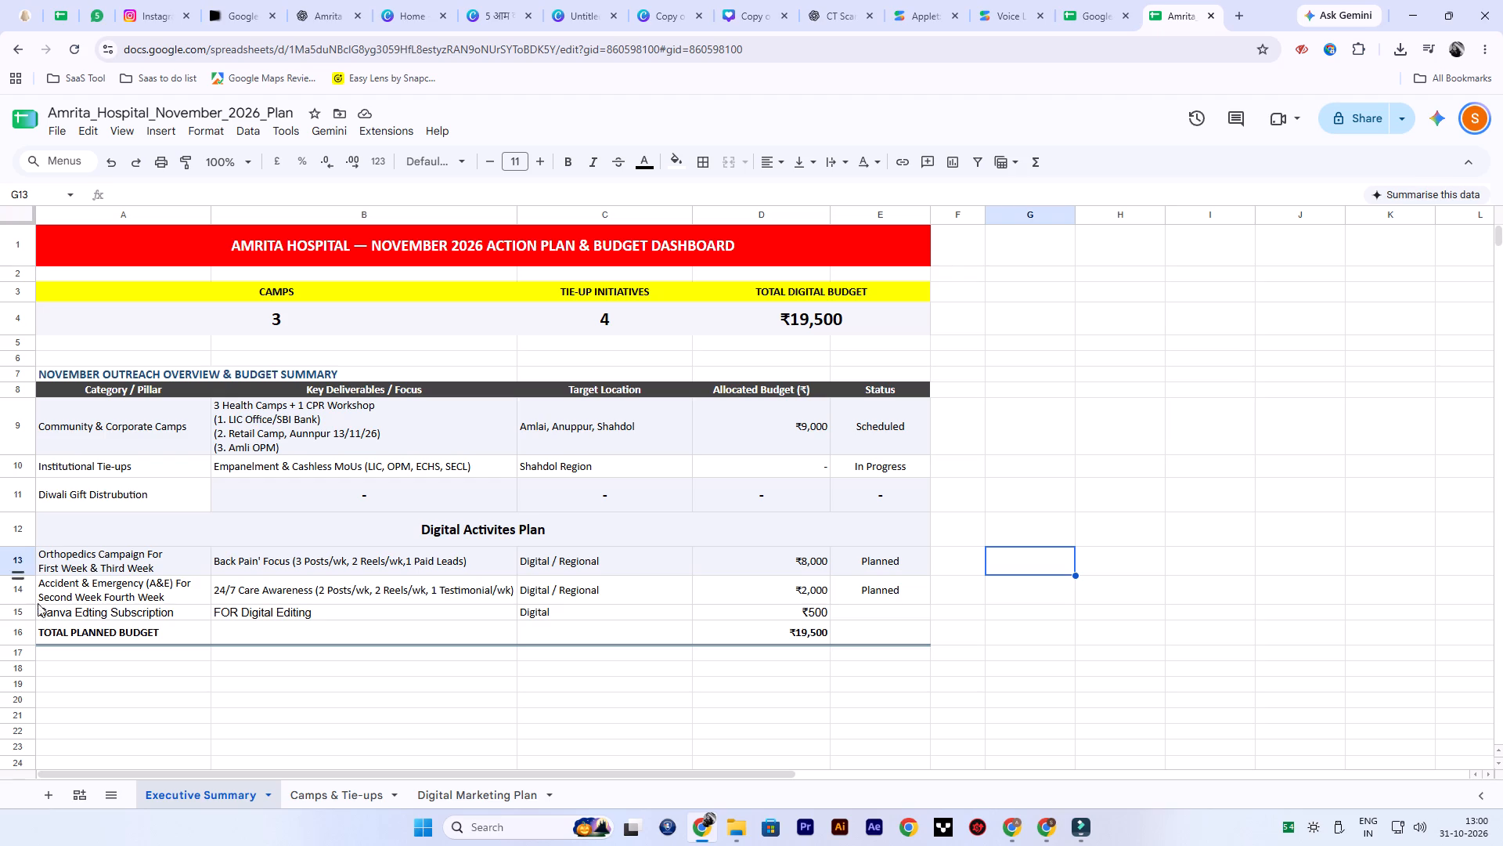
Copy the "Digital Activites Plan" heading row to row 17, below the total planned budget.
click(9, 534)
key(ctrl+c)
click(22, 651)
key(ctrl+v)
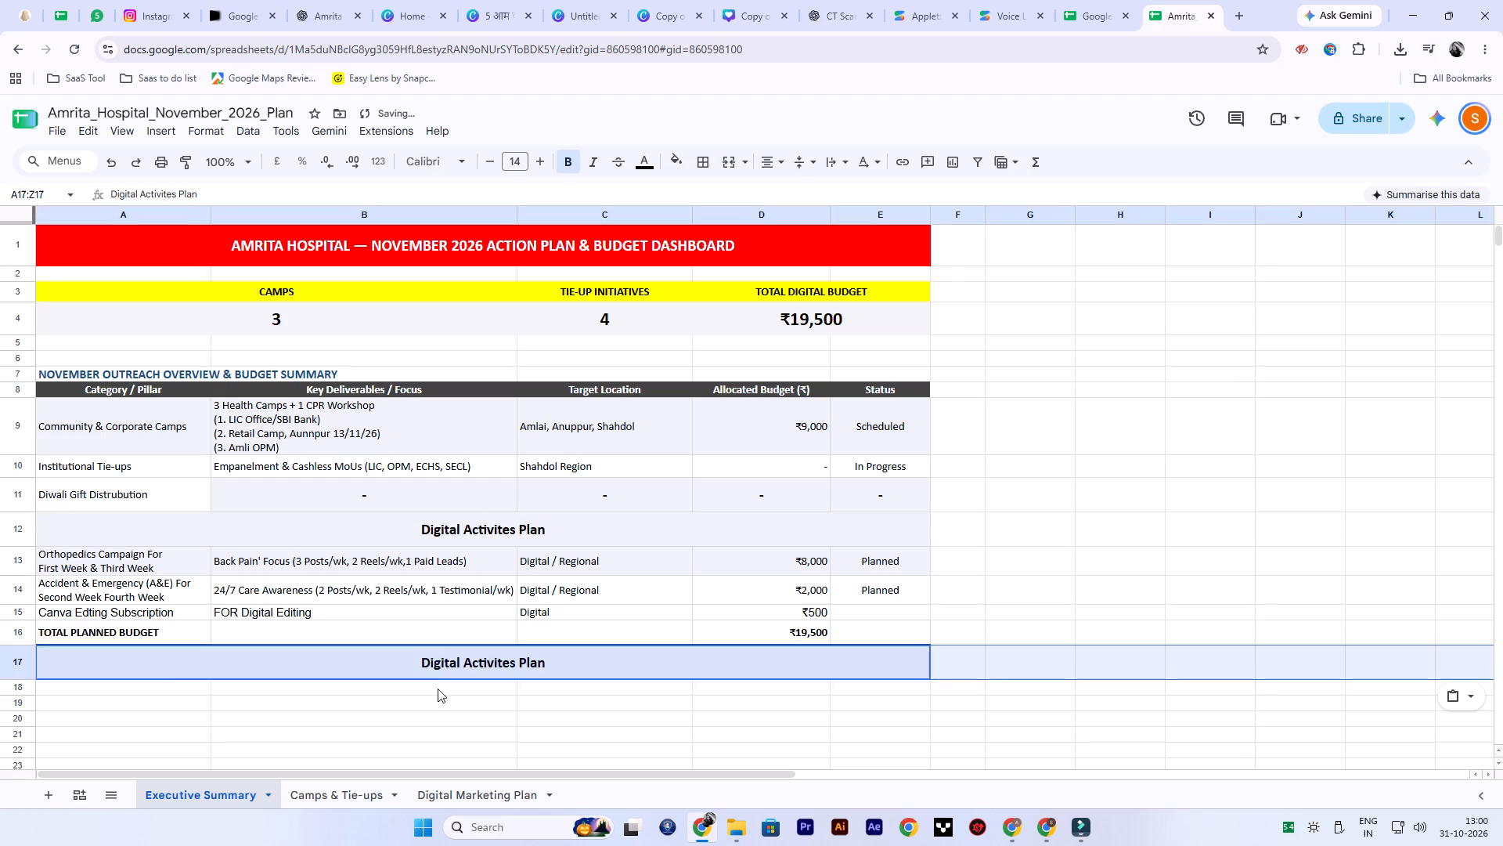
Change the copied heading in row 17 to "Print Media Activity".
double_click(470, 667)
click(442, 658)
drag(442, 658, 500, 659)
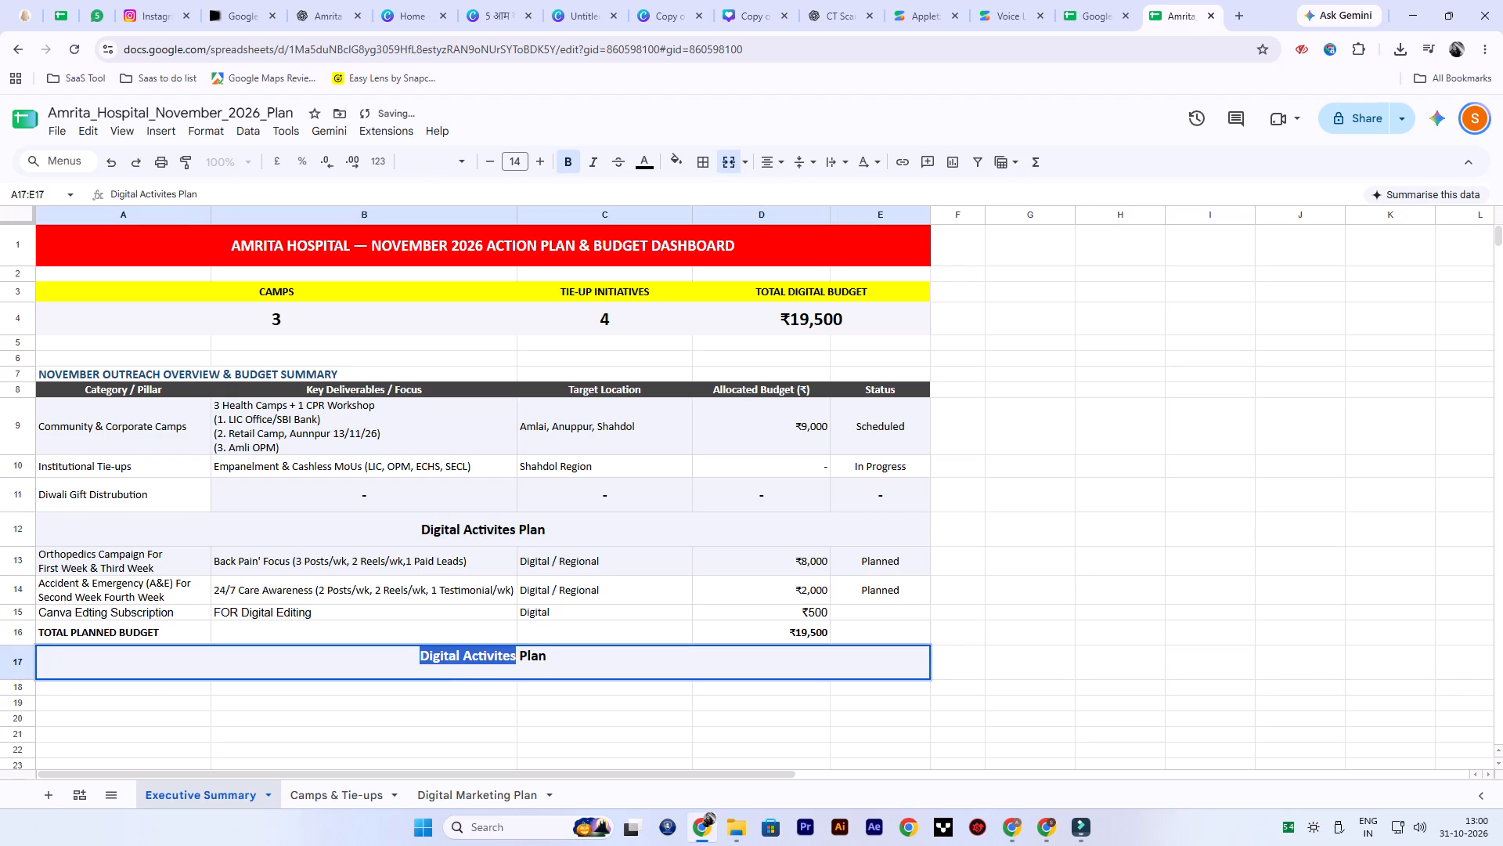
text(Print)
key(space)
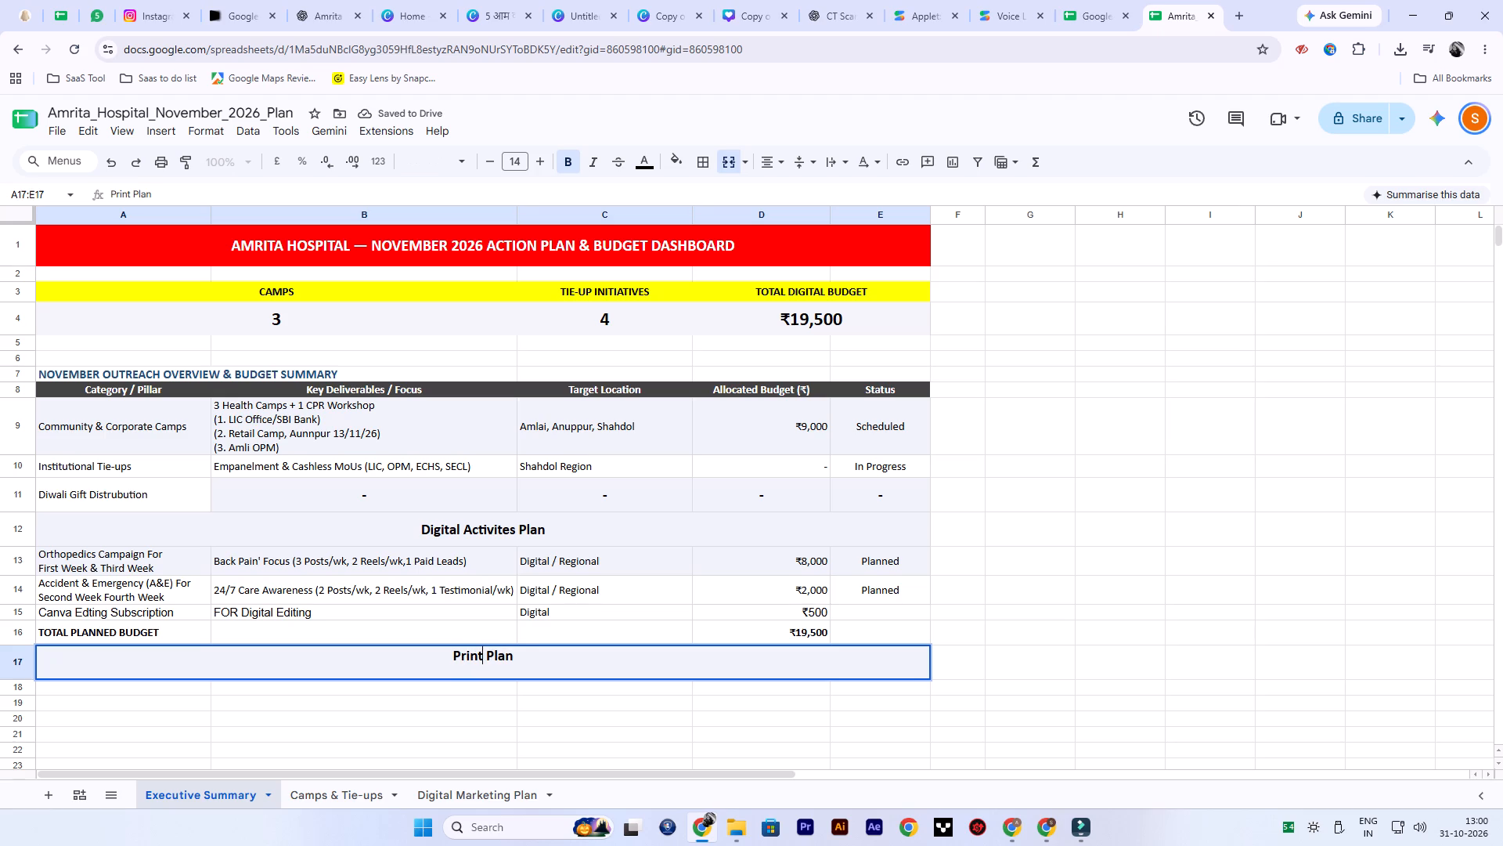
text(Med)
key(BackSpace)
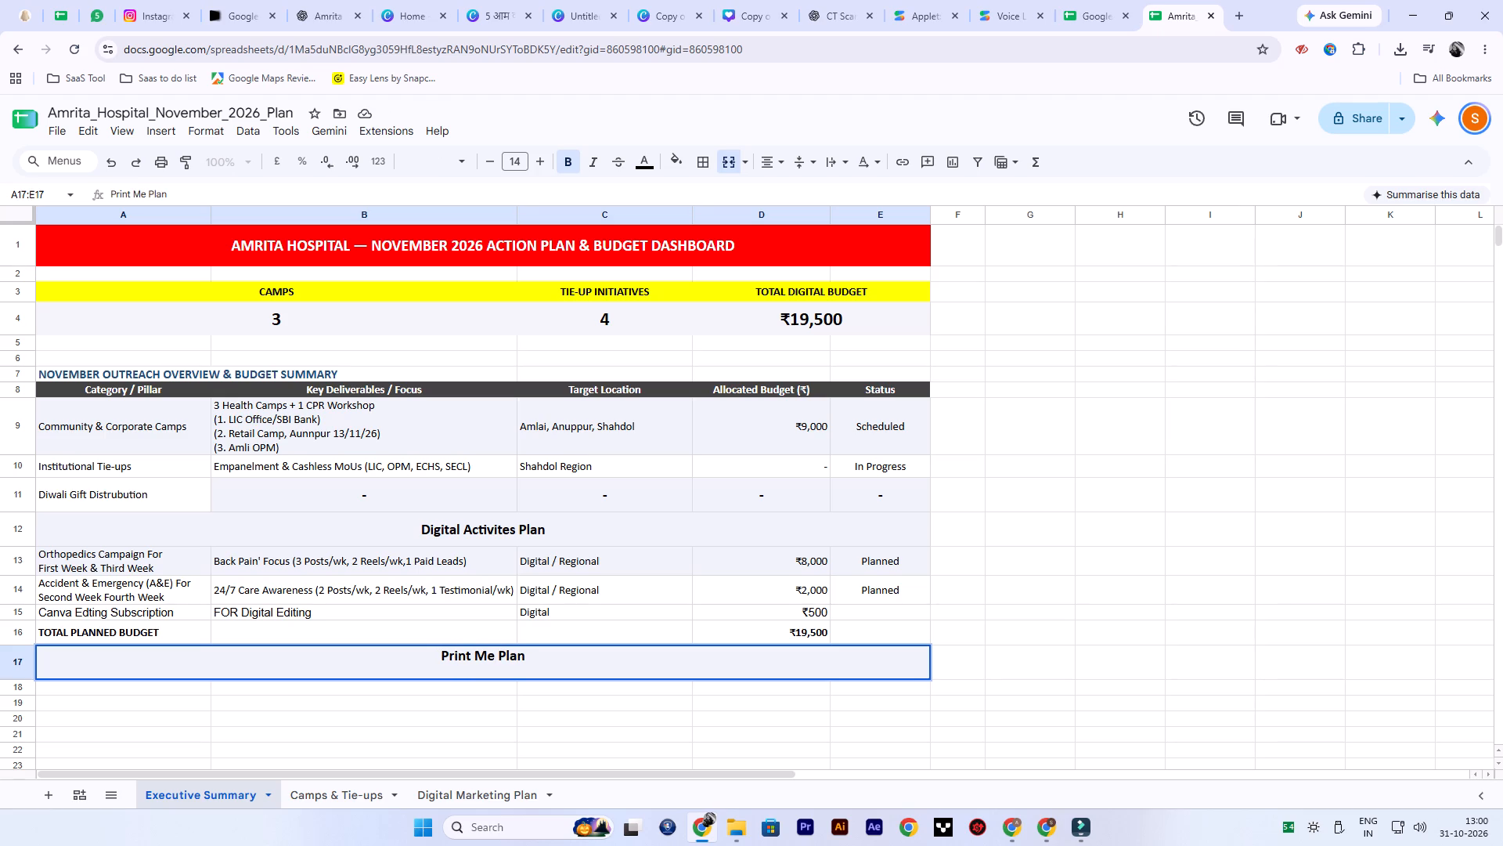
text(dia)
key(ctrl+Right)
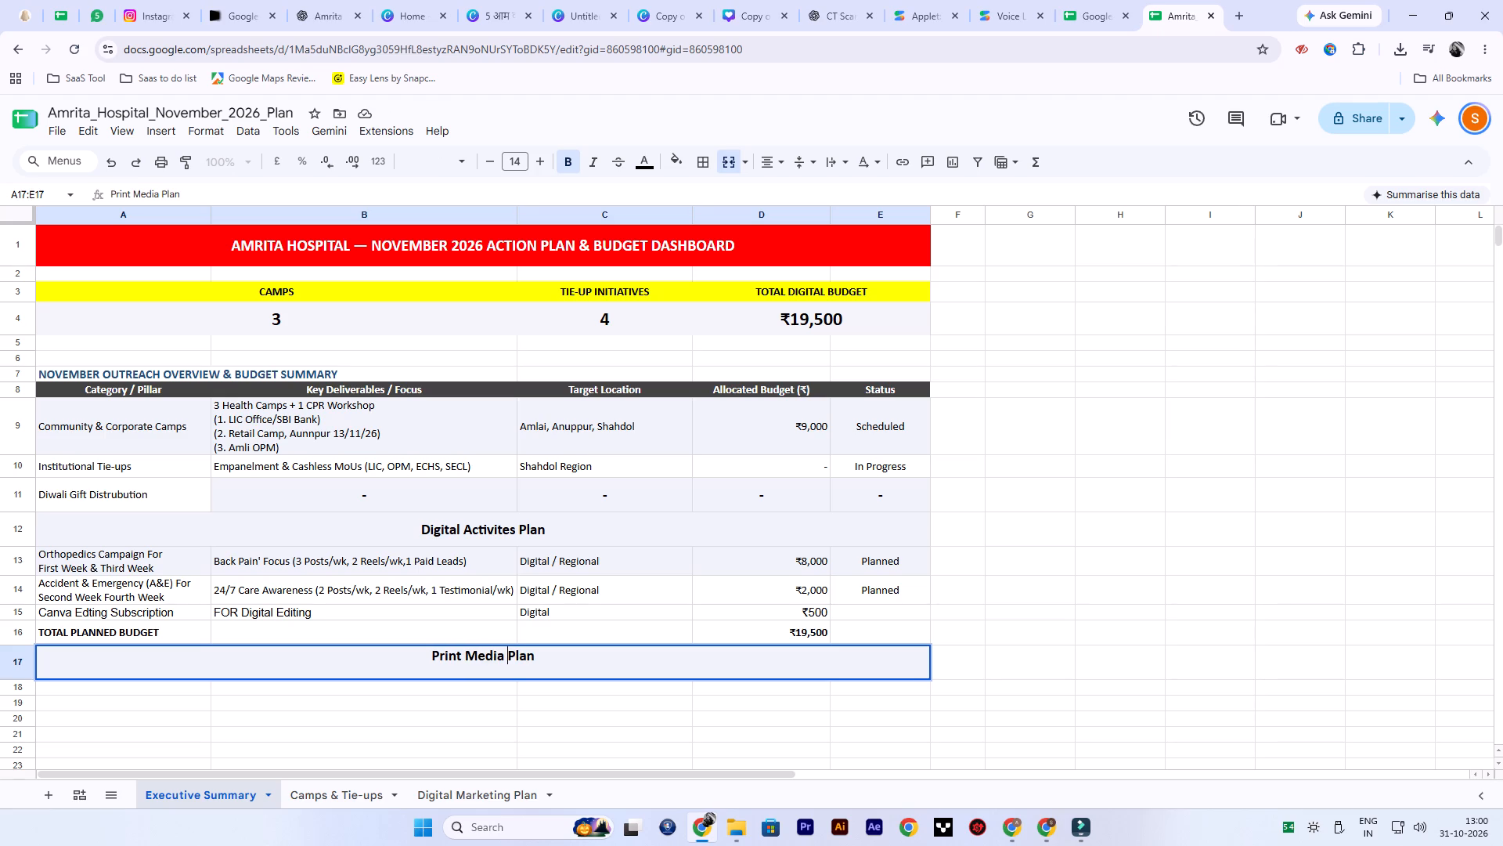
key(ctrl+Right)
key(ctrl+BackSpace)
text(Activitey)
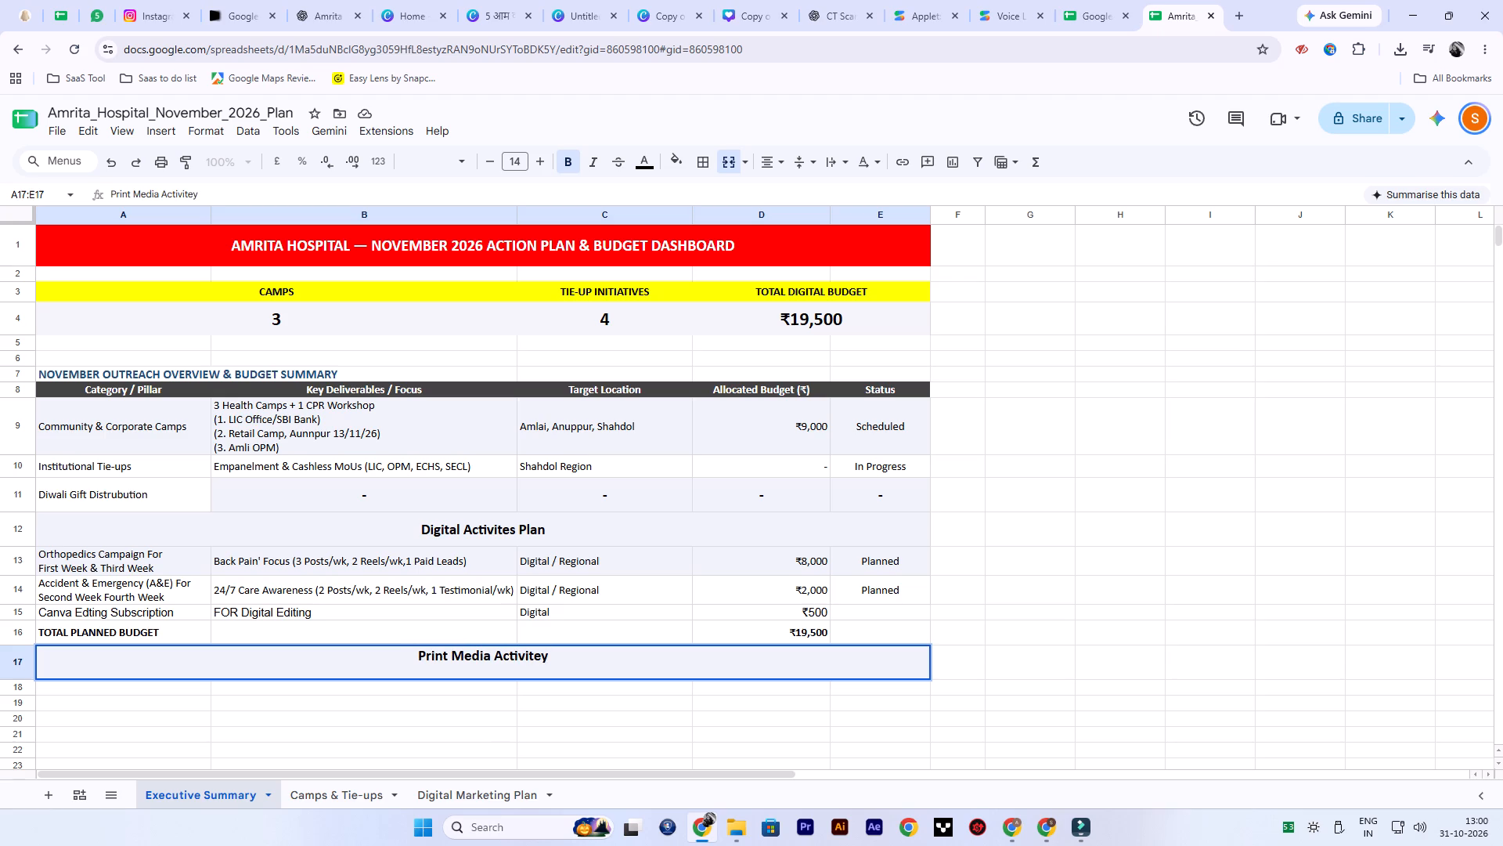
key(BackSpace)
key(y)
click(1239, 689)
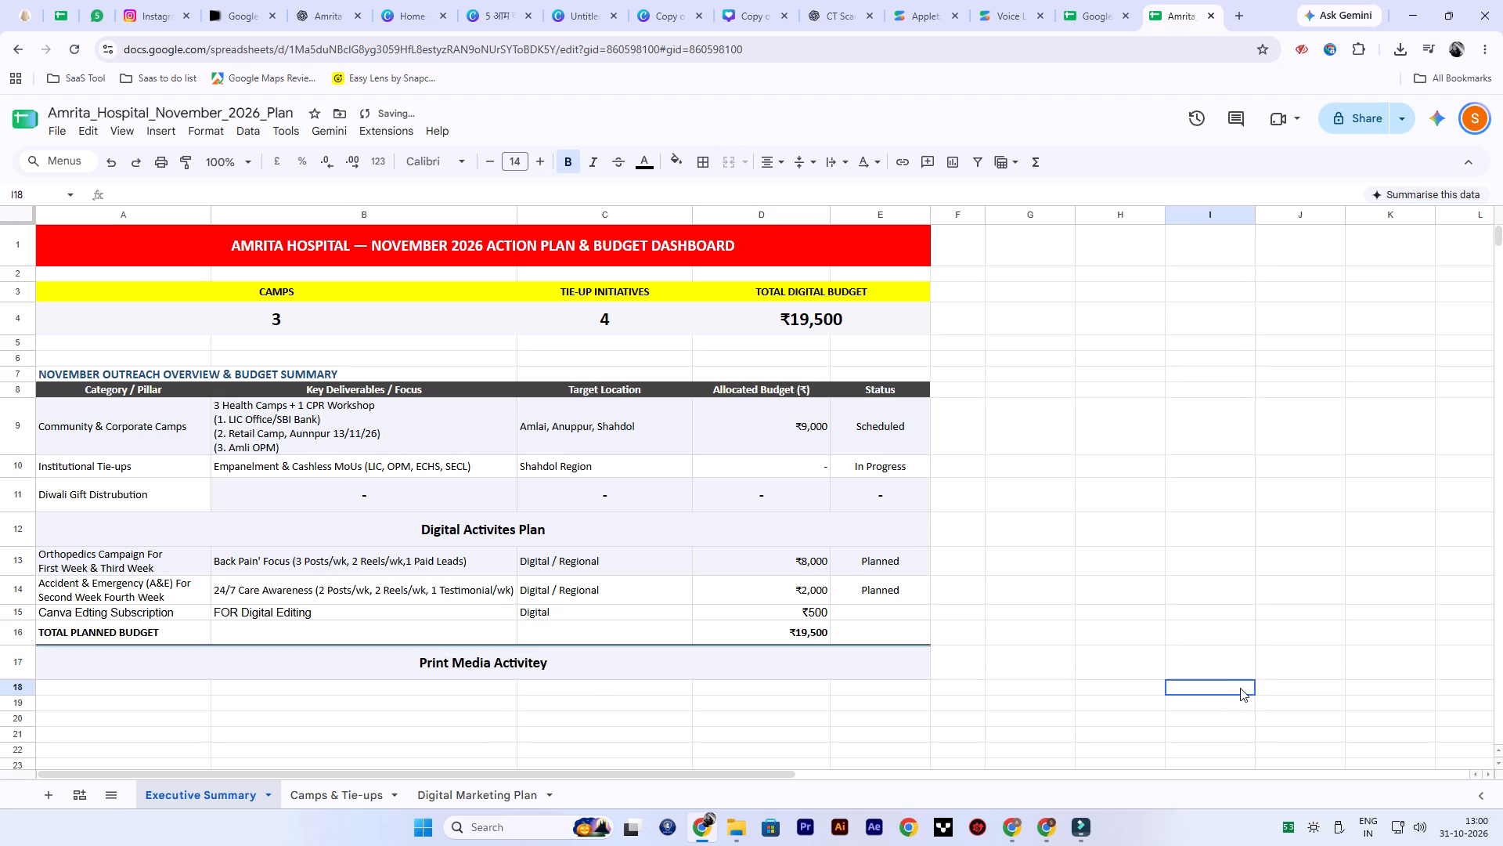
double_click(553, 660)
click(539, 656)
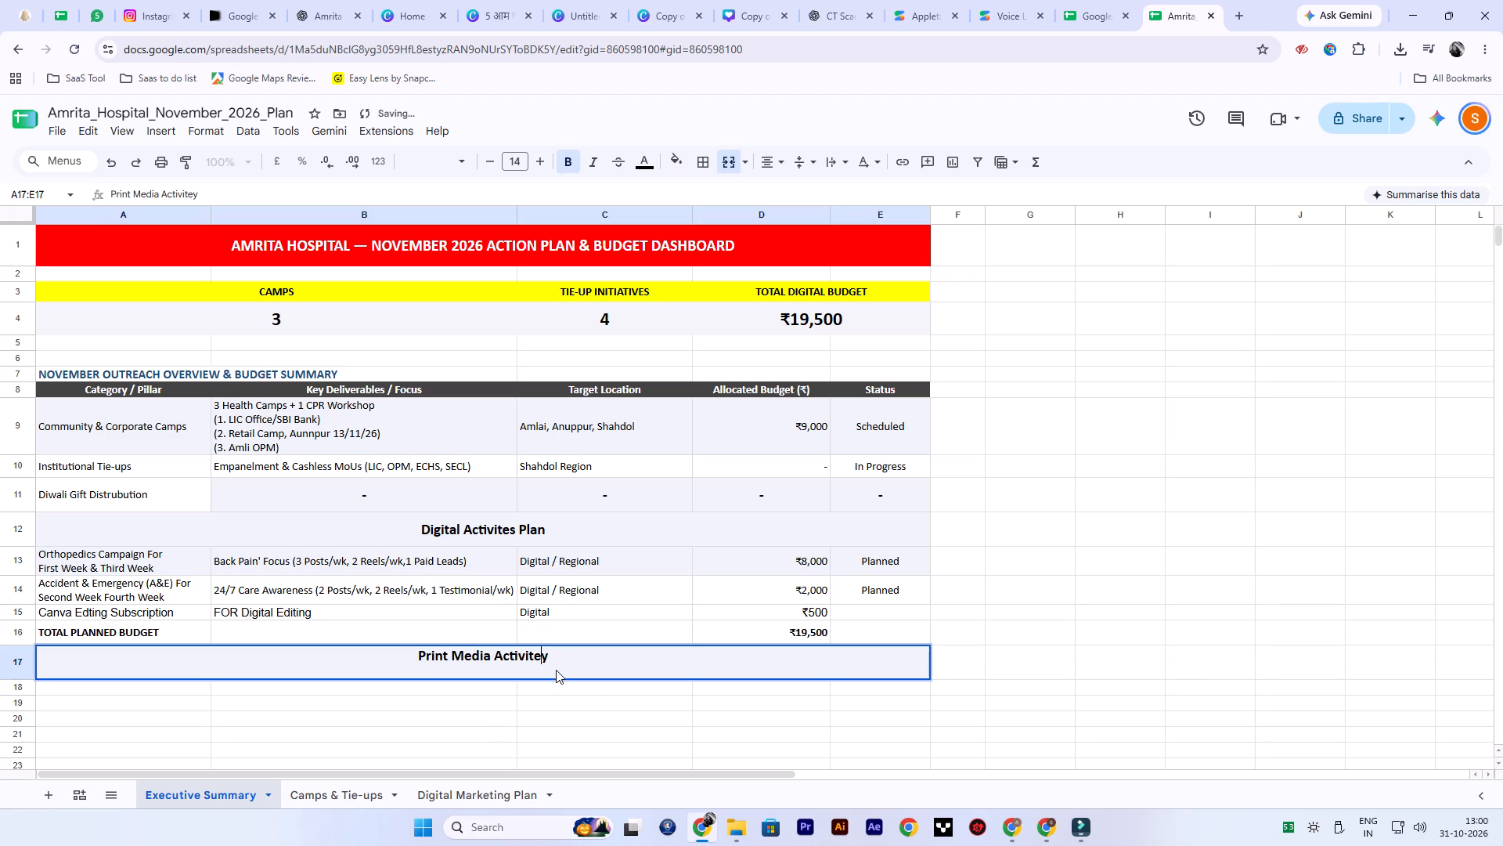
key(BackSpace)
click(924, 639)
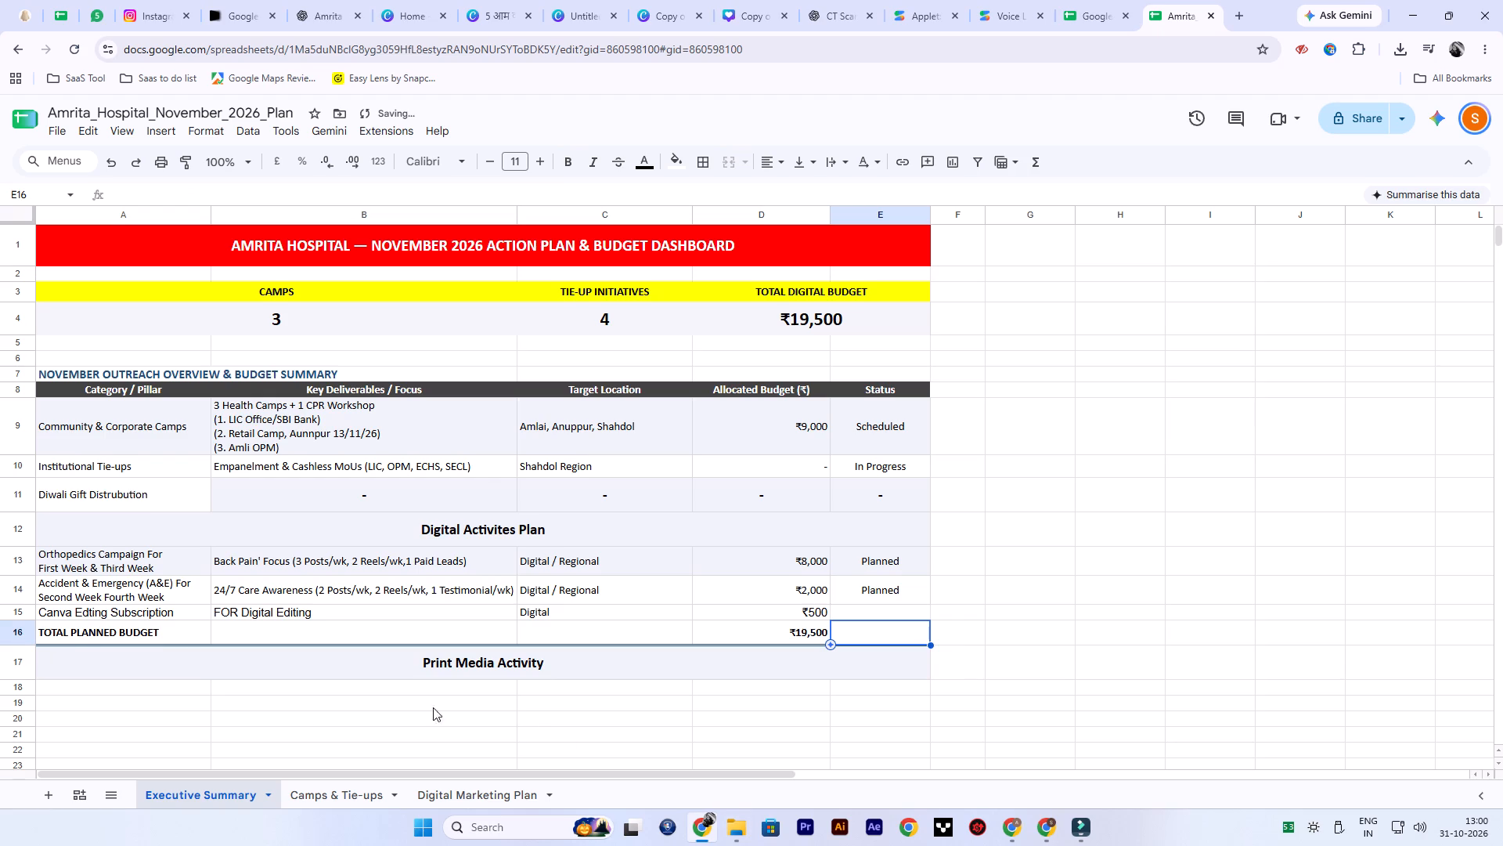
Enter "Docters Name Plate" in cell A18 as the first item under the Print Media Activity heading.
scroll(122, 691, down, 2)
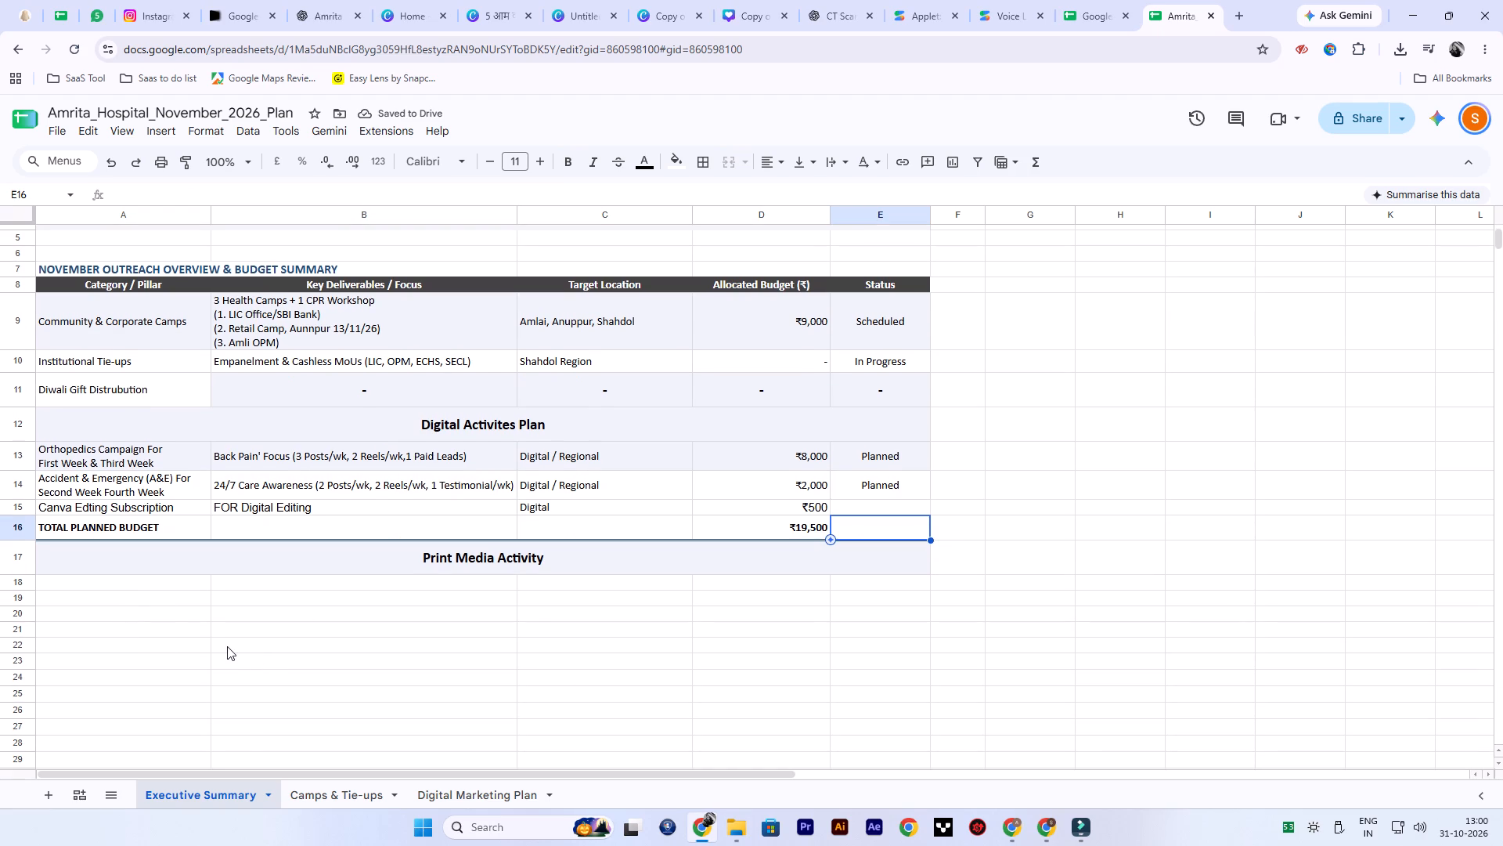
double_click(45, 585)
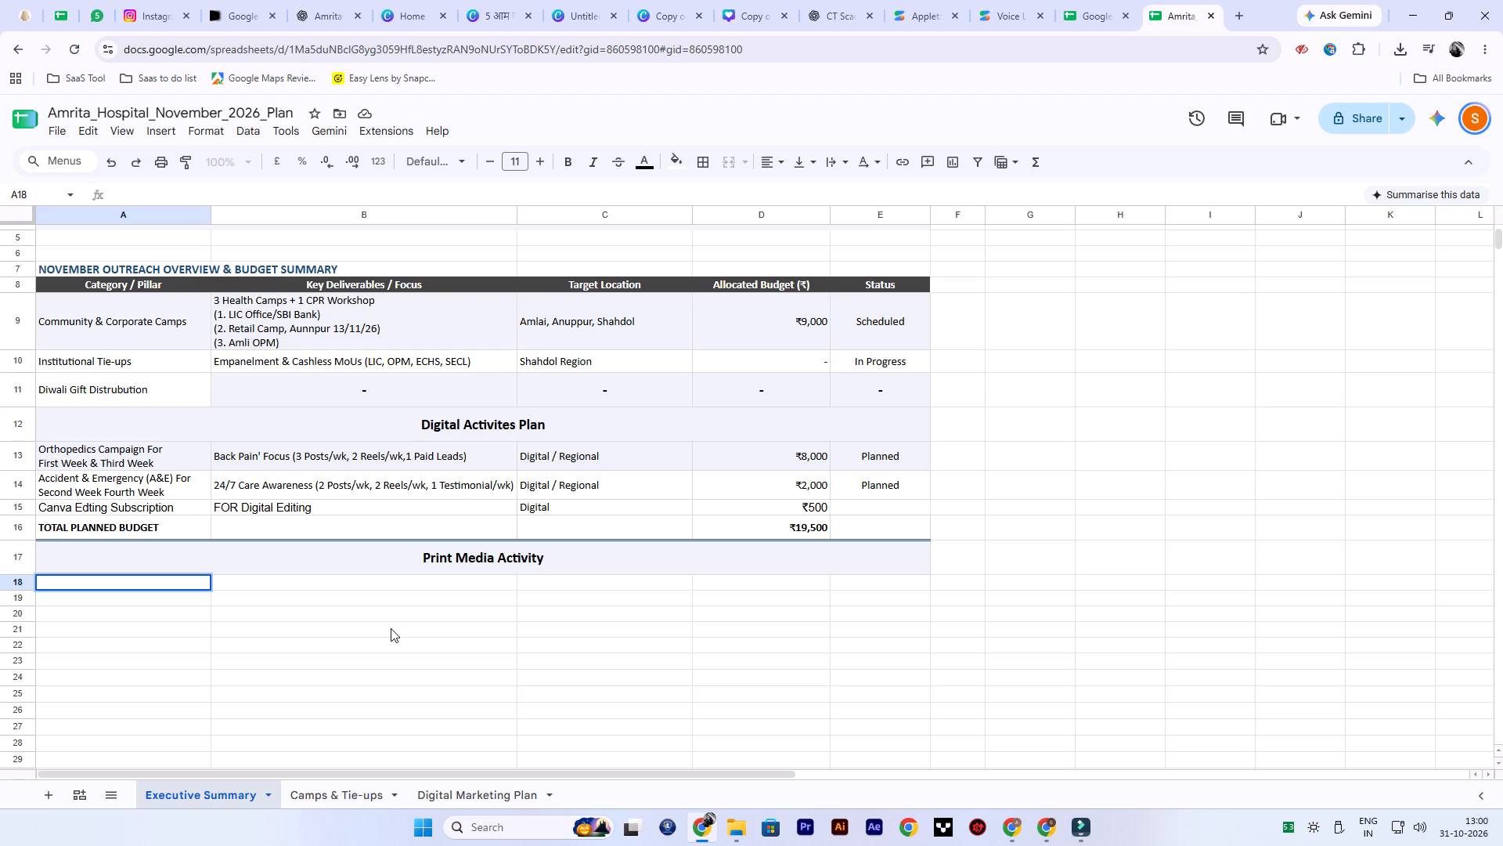
text(Rema)
text(ning)
key(space)
text(D)
key(ctrl+Left)
key(ctrl+BackSpace)
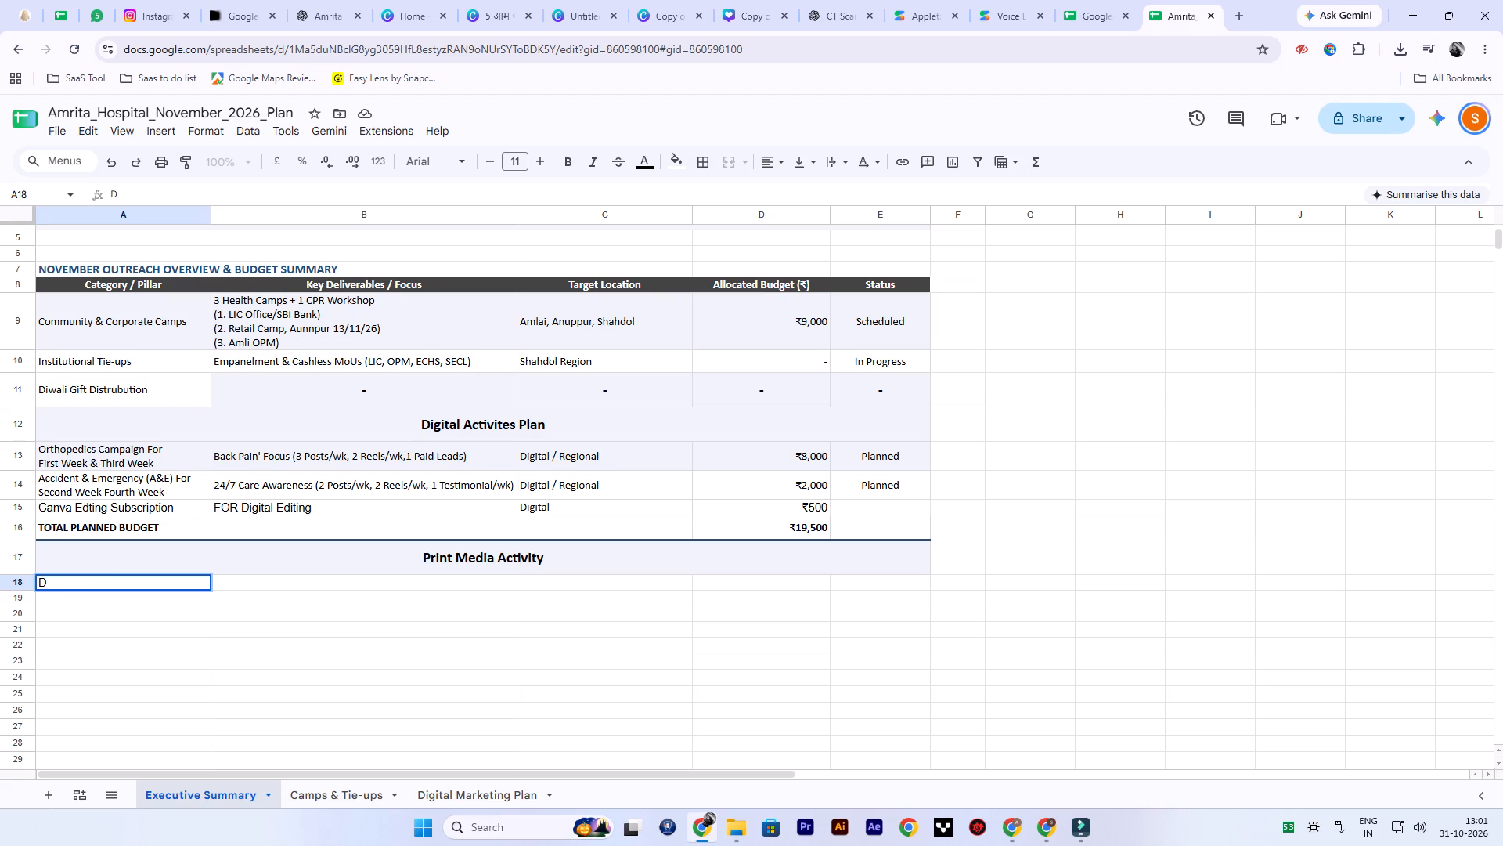
key(ctrl+Right)
text(octers Name plat)
key(ctrl+BackSpace)
text(Plate)
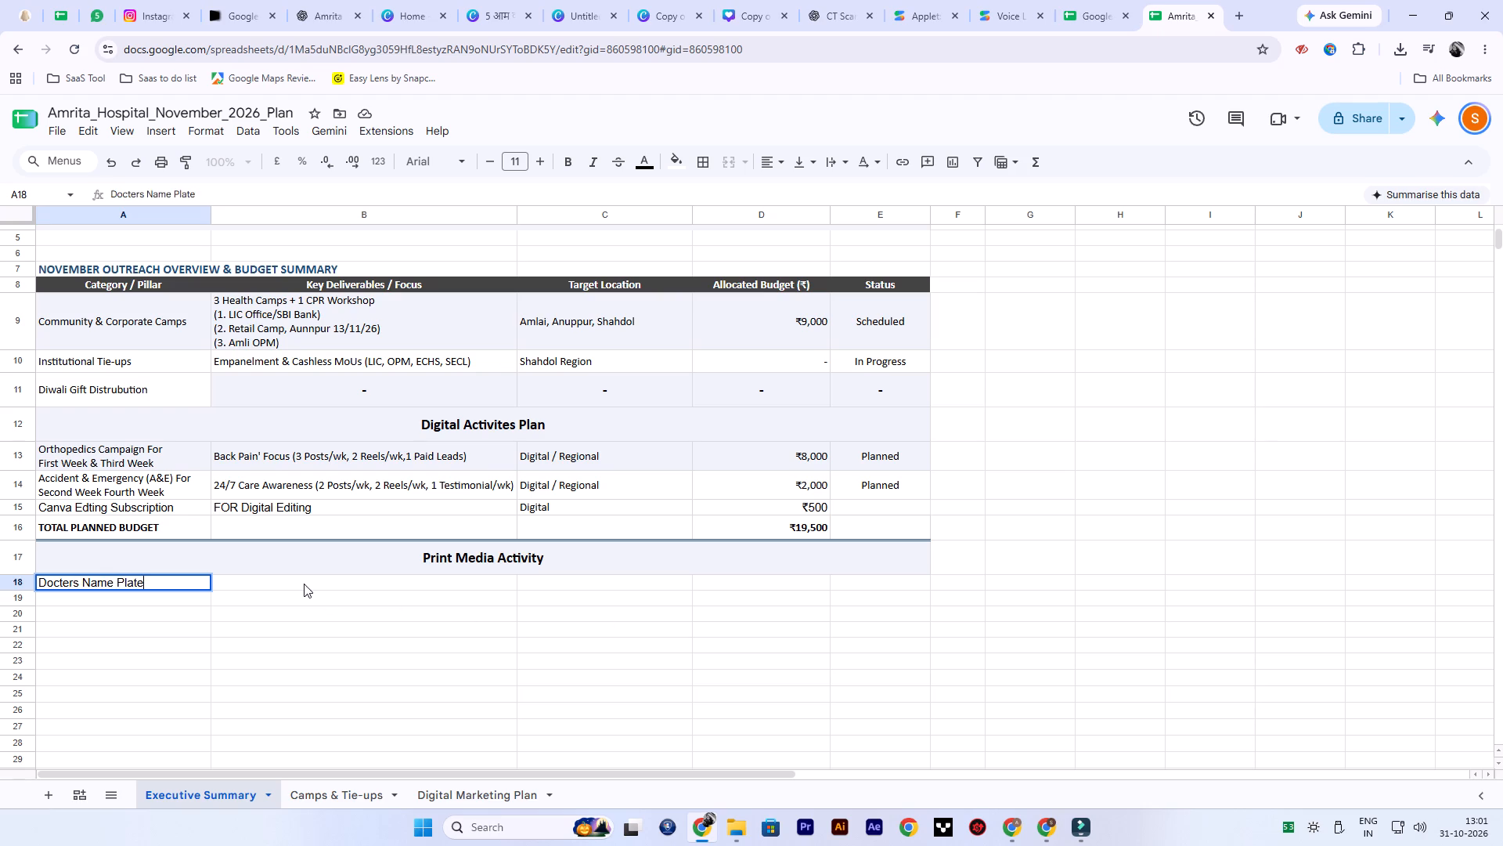
click(304, 584)
Enter "Docters Timing Board" in cell A19 as the second print media item.
double_click(170, 602)
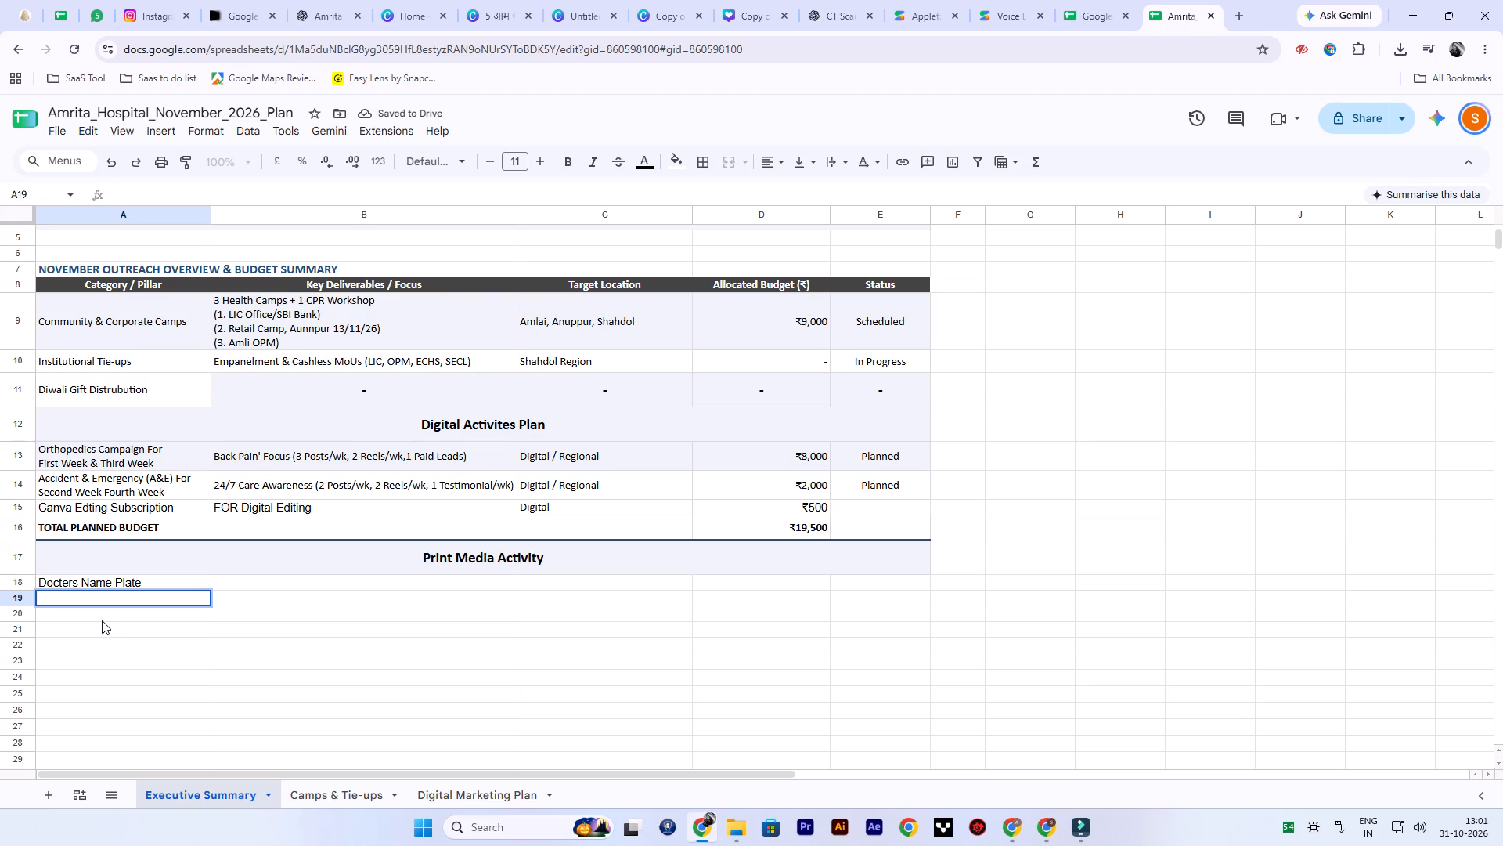
key(shift+r)
key(BackSpace)
text(Do)
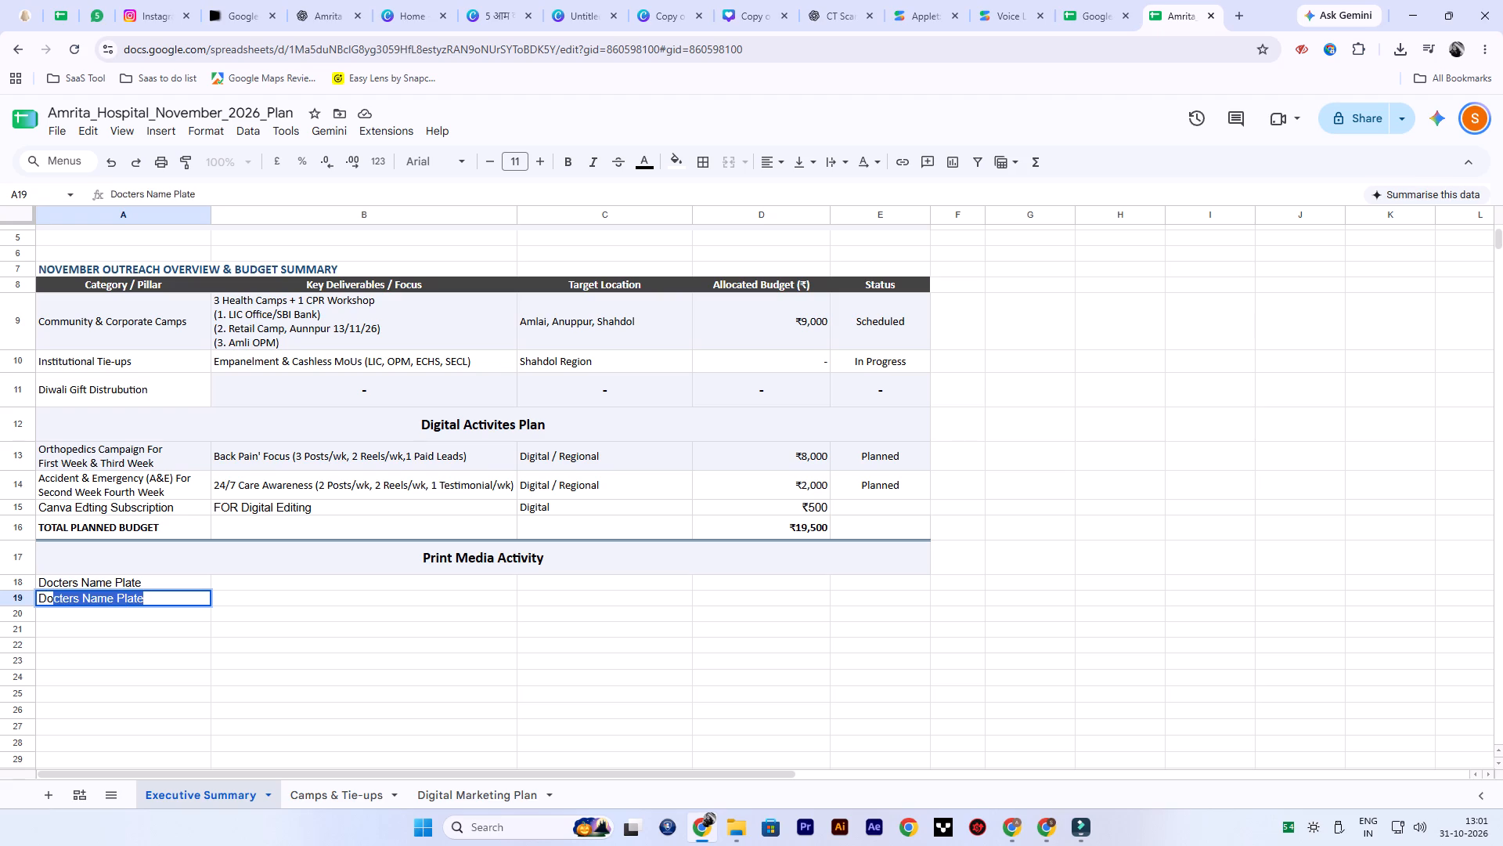
key(Right)
key(ctrl+BackSpace)
key(ctrl+BackSpace)
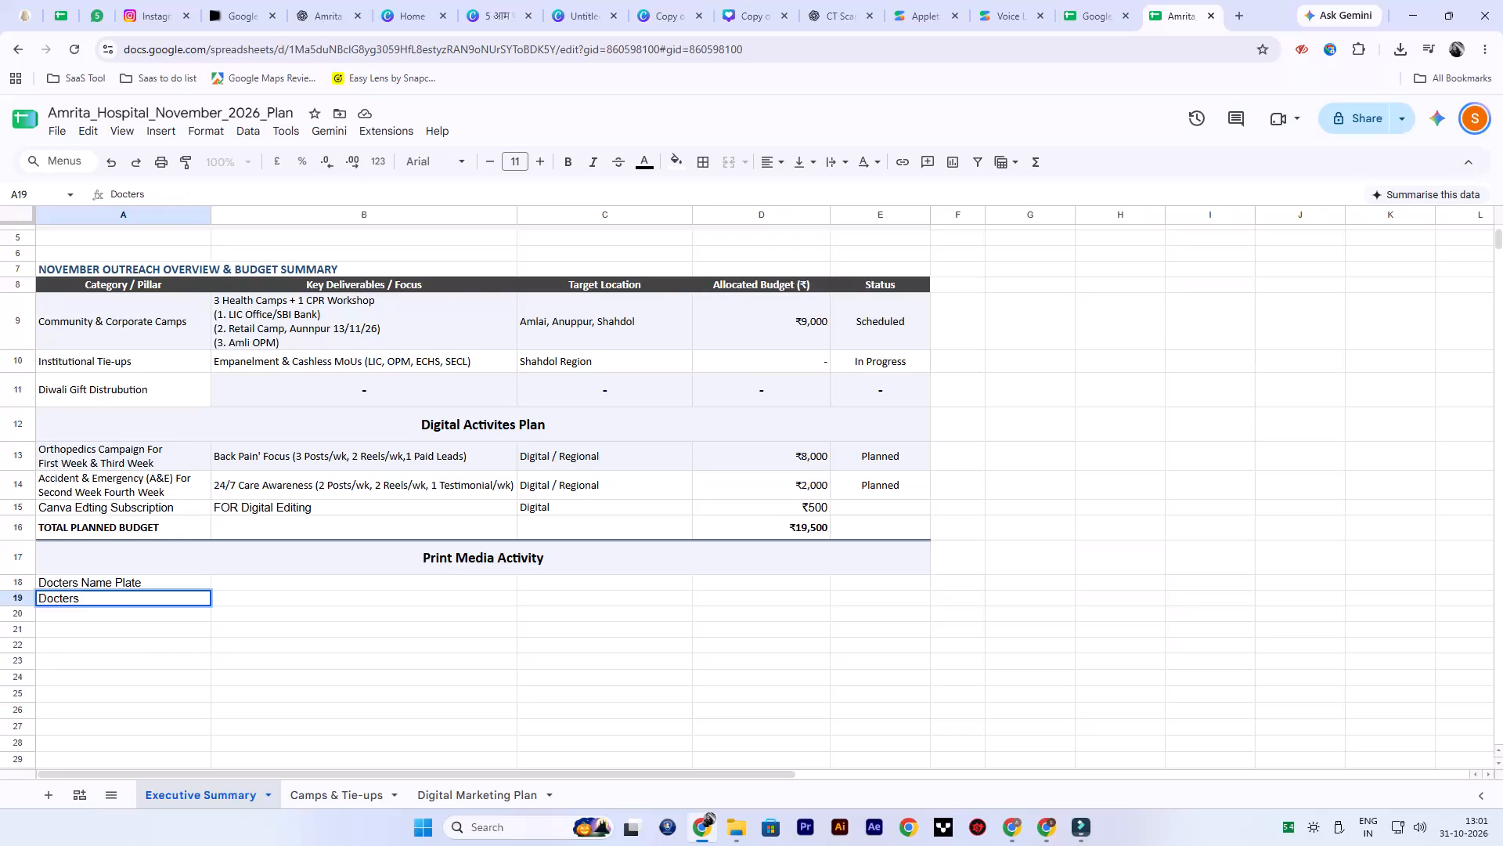
text(Timing)
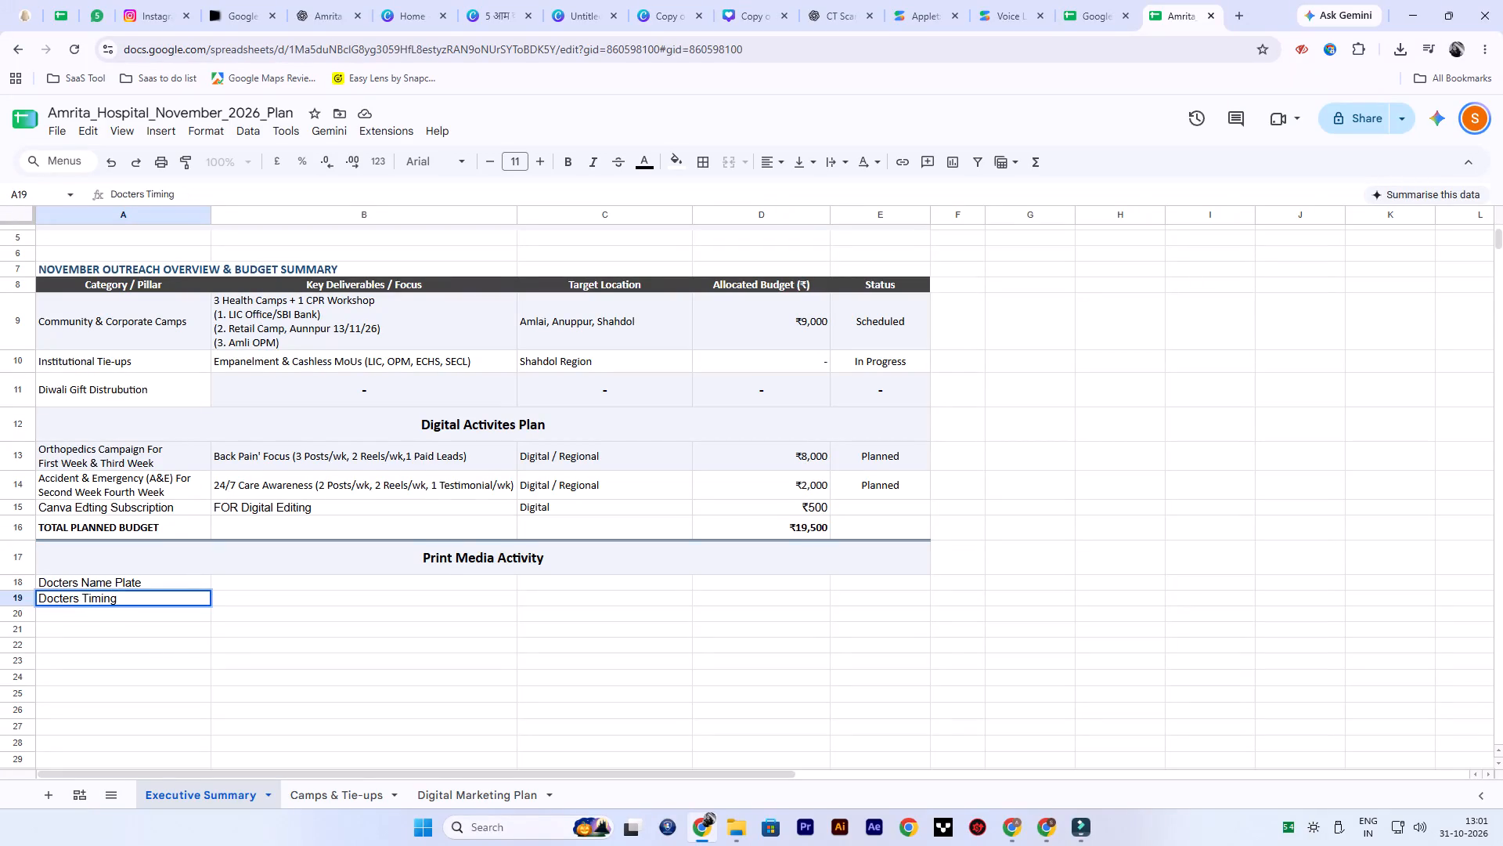
key(space)
text(Board)
Enter "Price List Board" in cell A20, below the doctors' timing board item.
double_click(103, 613)
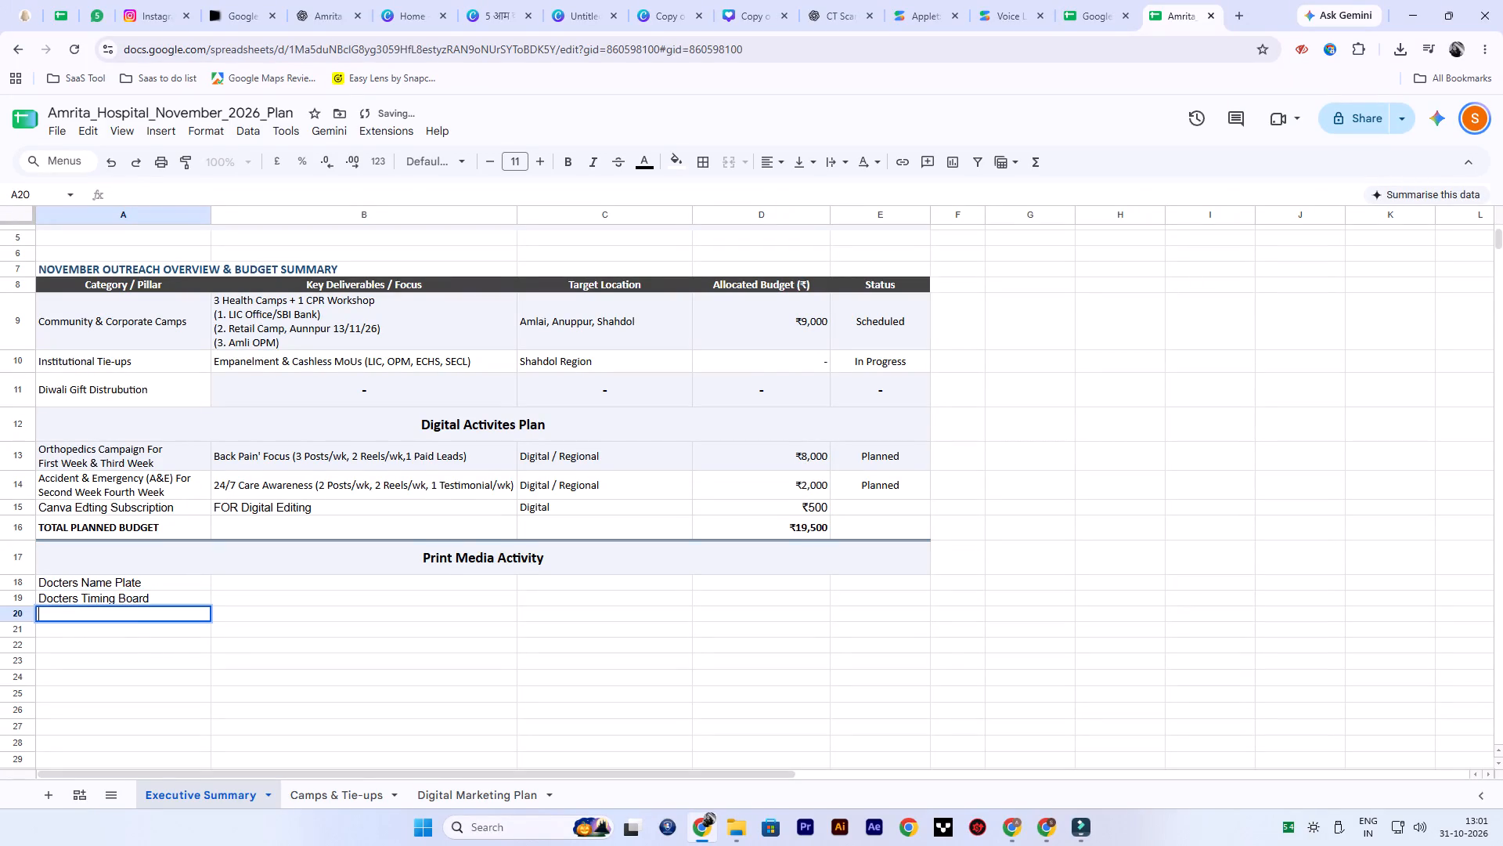
text(Price Lisyt)
key(space)
key(BackSpace)
key(BackSpace)
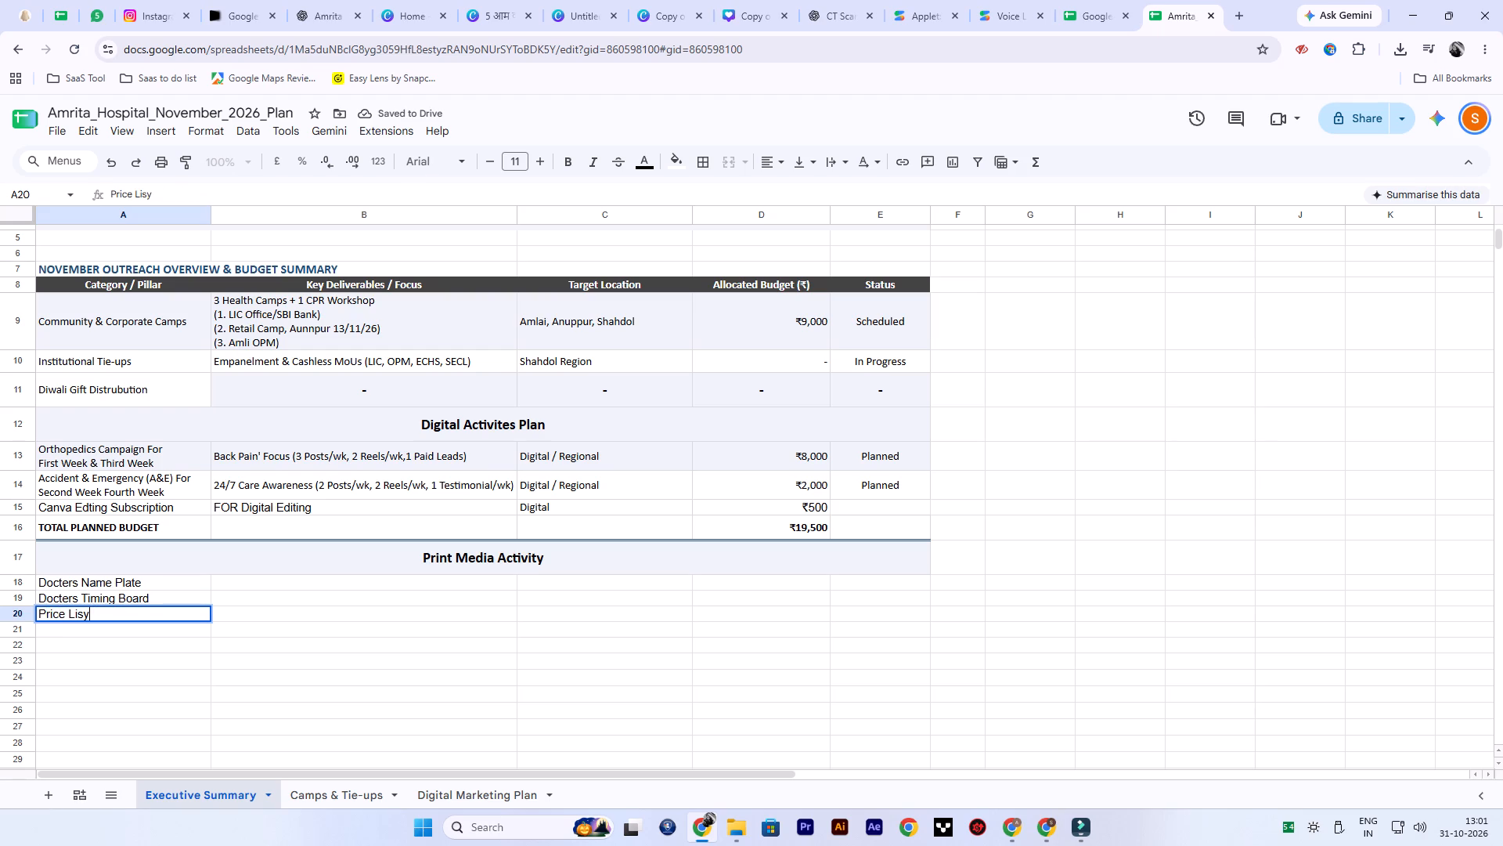
key(BackSpace)
text(t Board)
key(space)
click(214, 632)
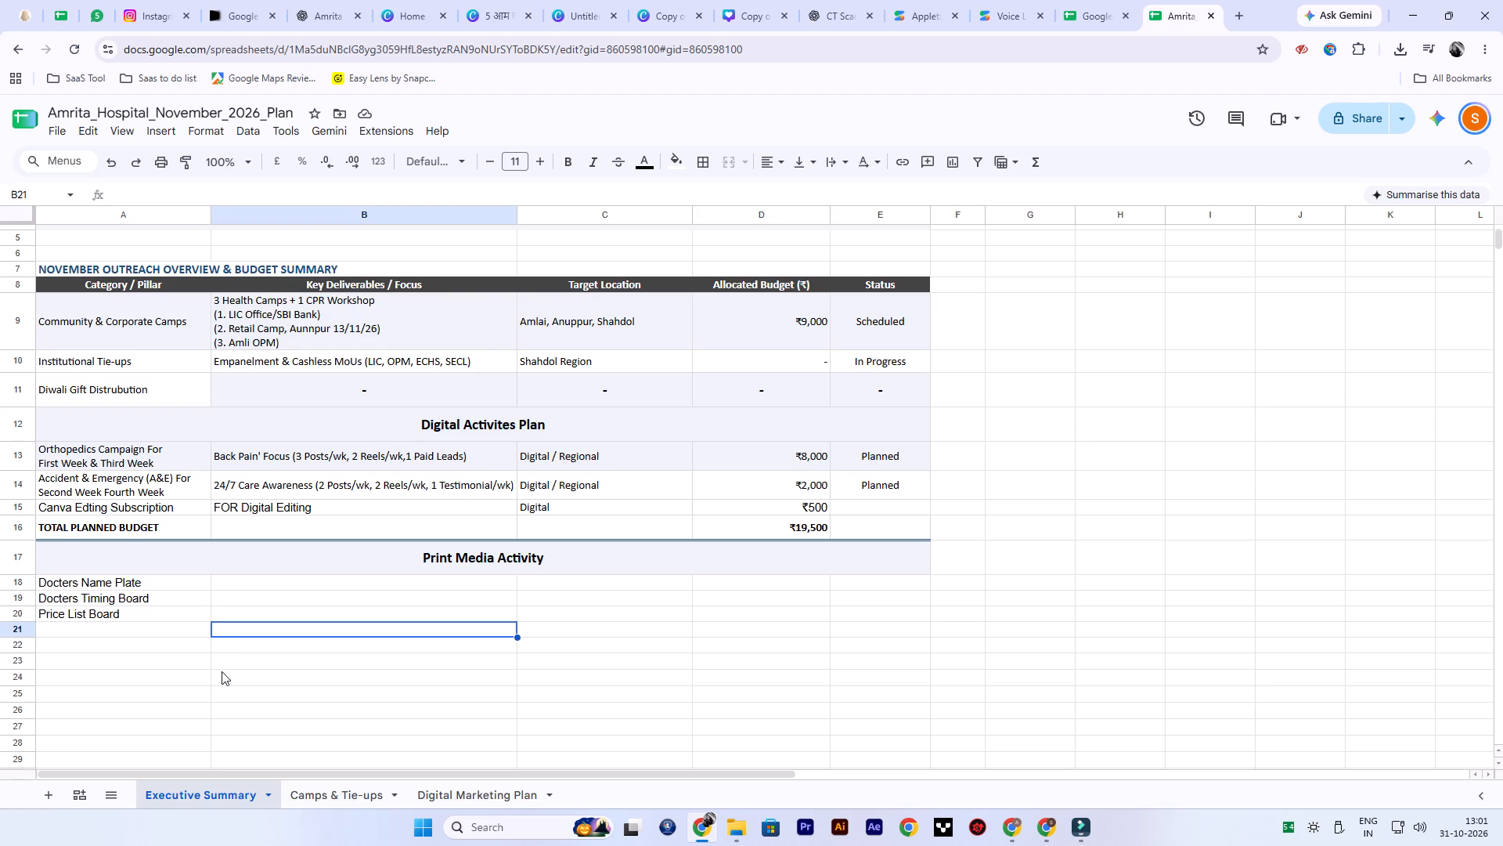
Enter "ICU Bed Numbers Plate" in cell A21, below the price list board item.
double_click(88, 632)
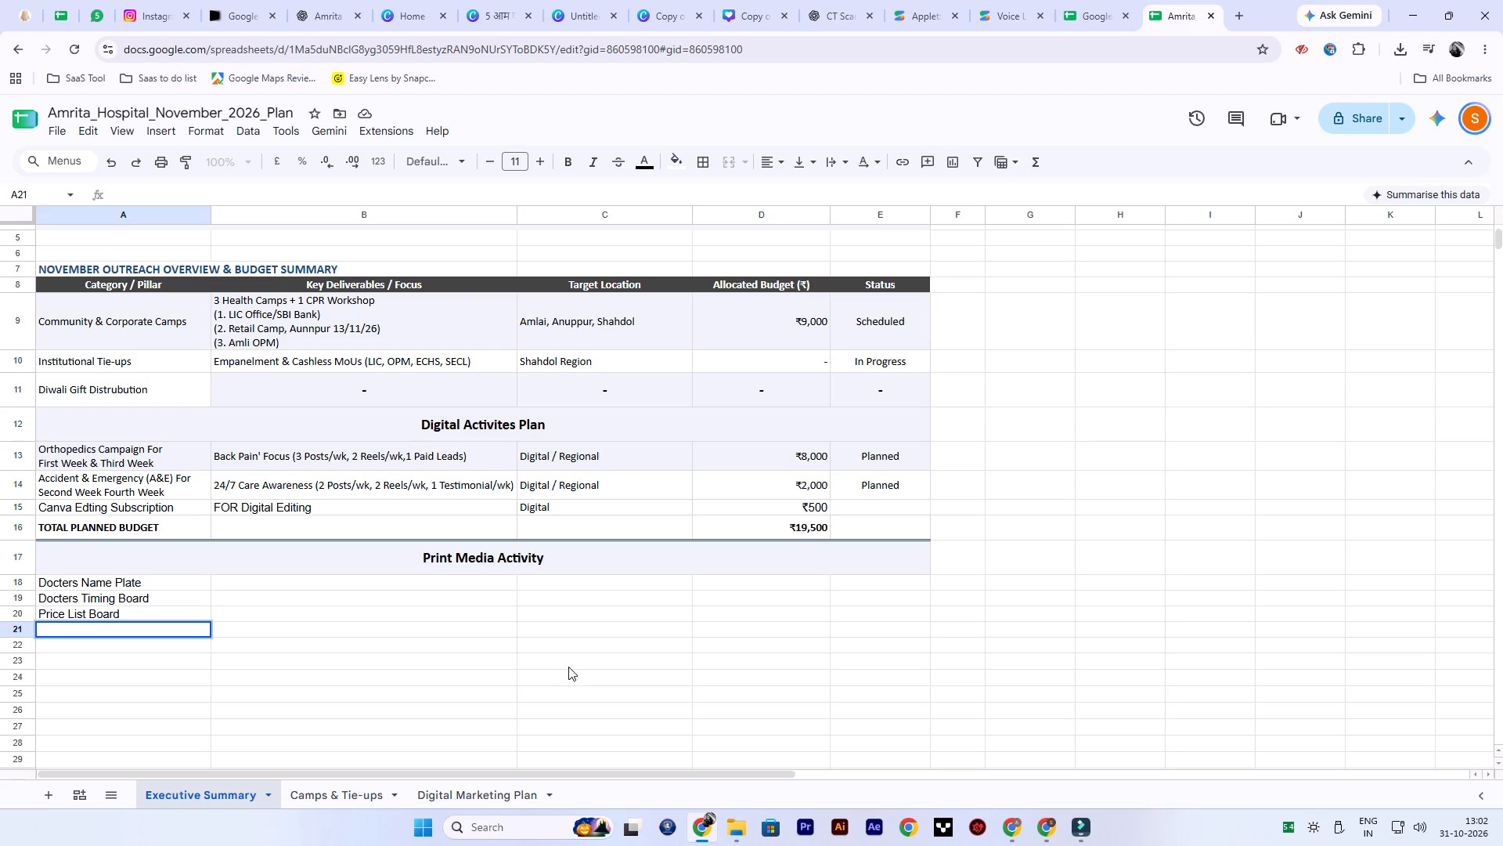
text(ICU M)
key(BackSpace)
text(BEd)
key(space)
key(BackSpace)
key(BackSpace)
key(BackSpace)
text(ed Numbers)
key(space)
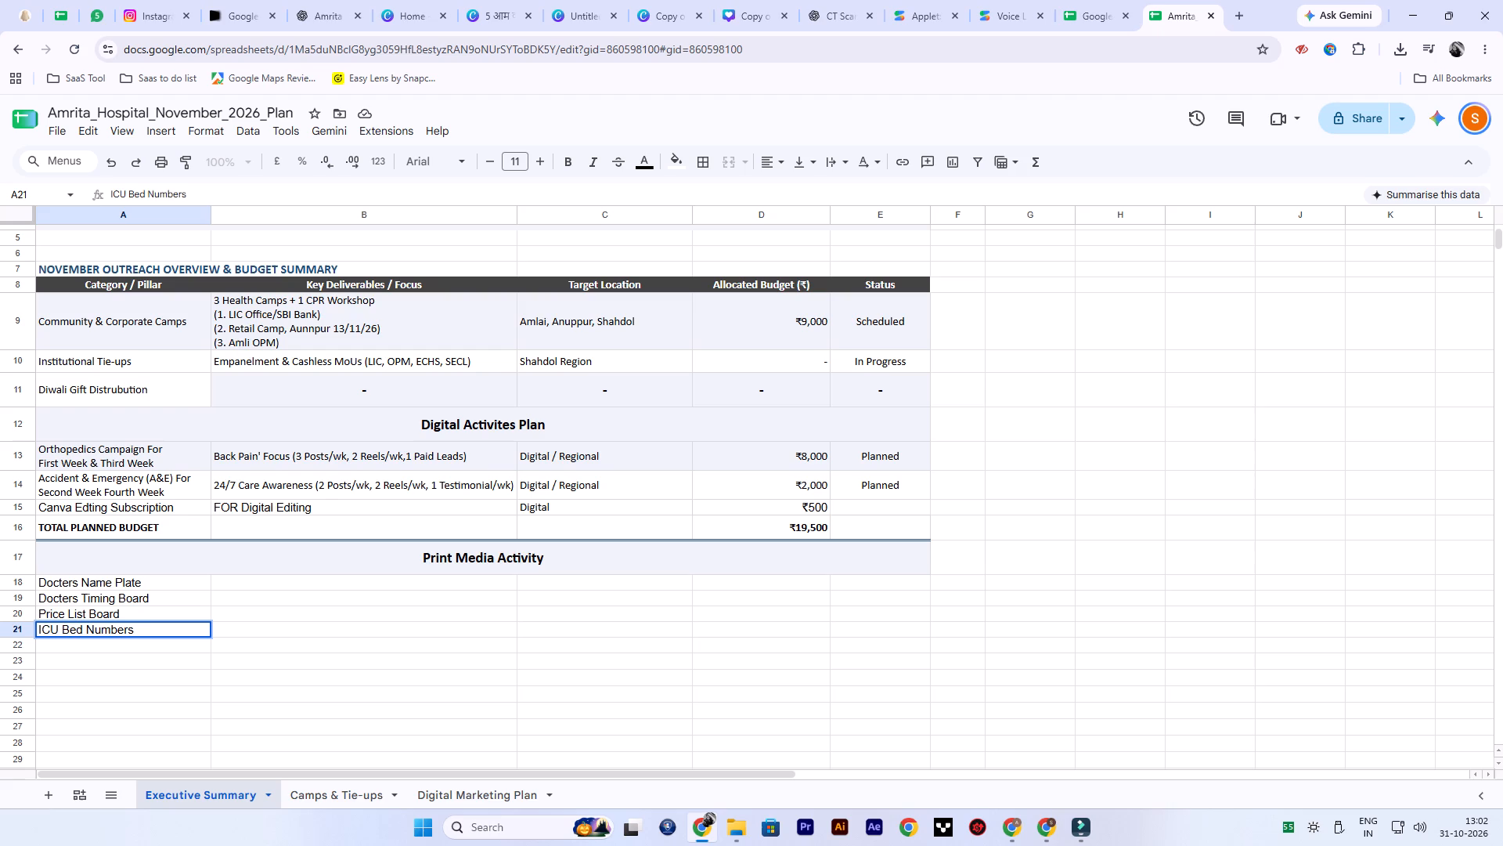
text(Plate)
Enter "CRP Traning Poster" in cell A22, below the ICU bed numbers item.
double_click(106, 656)
double_click(98, 644)
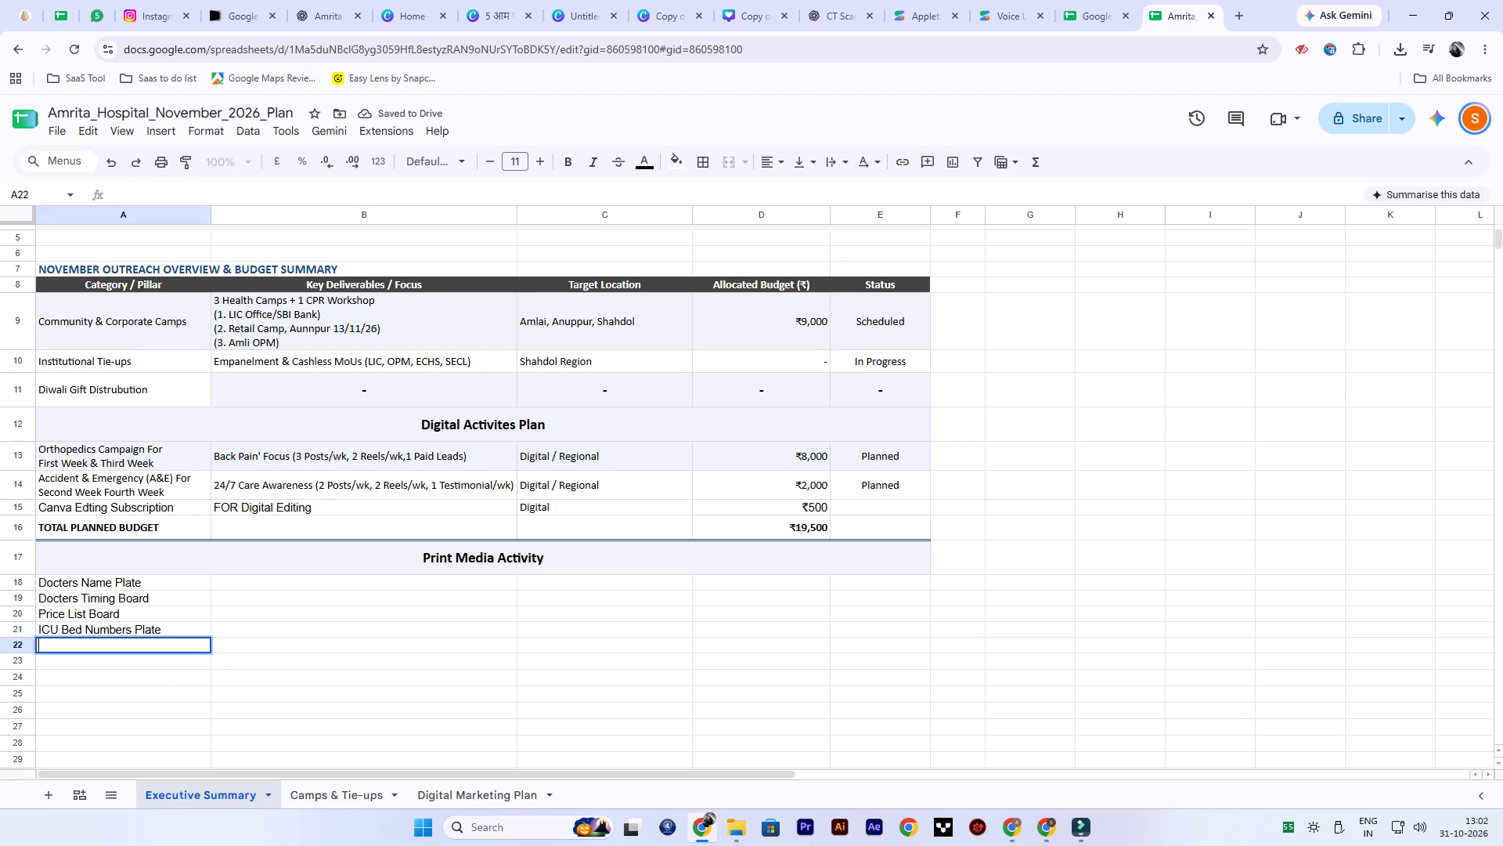
text(CRP)
key(space)
text(Traning)
key(space)
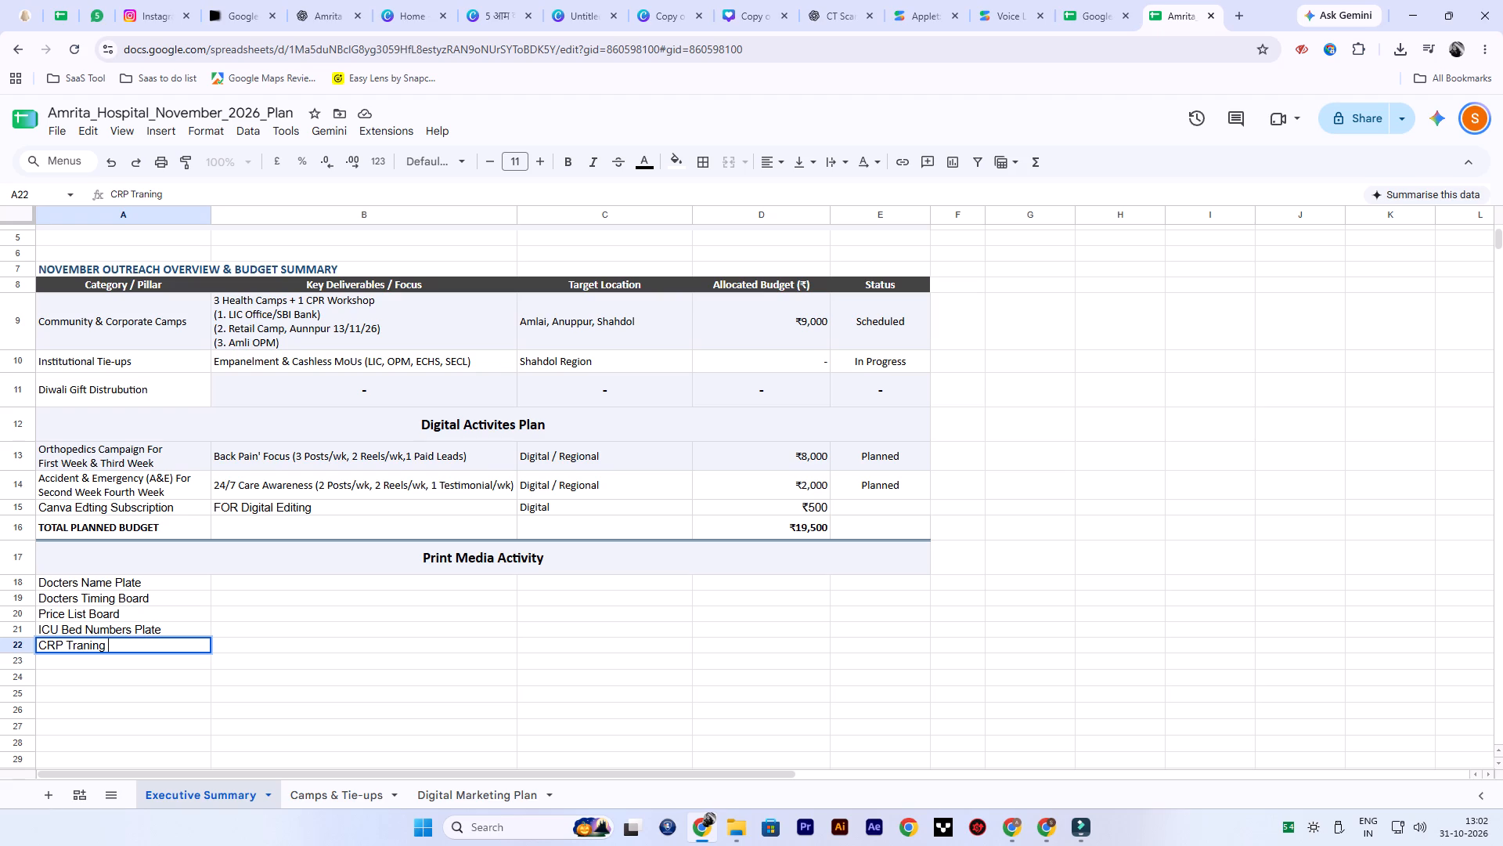
text(Poi)
key(BackSpace)
text(ster)
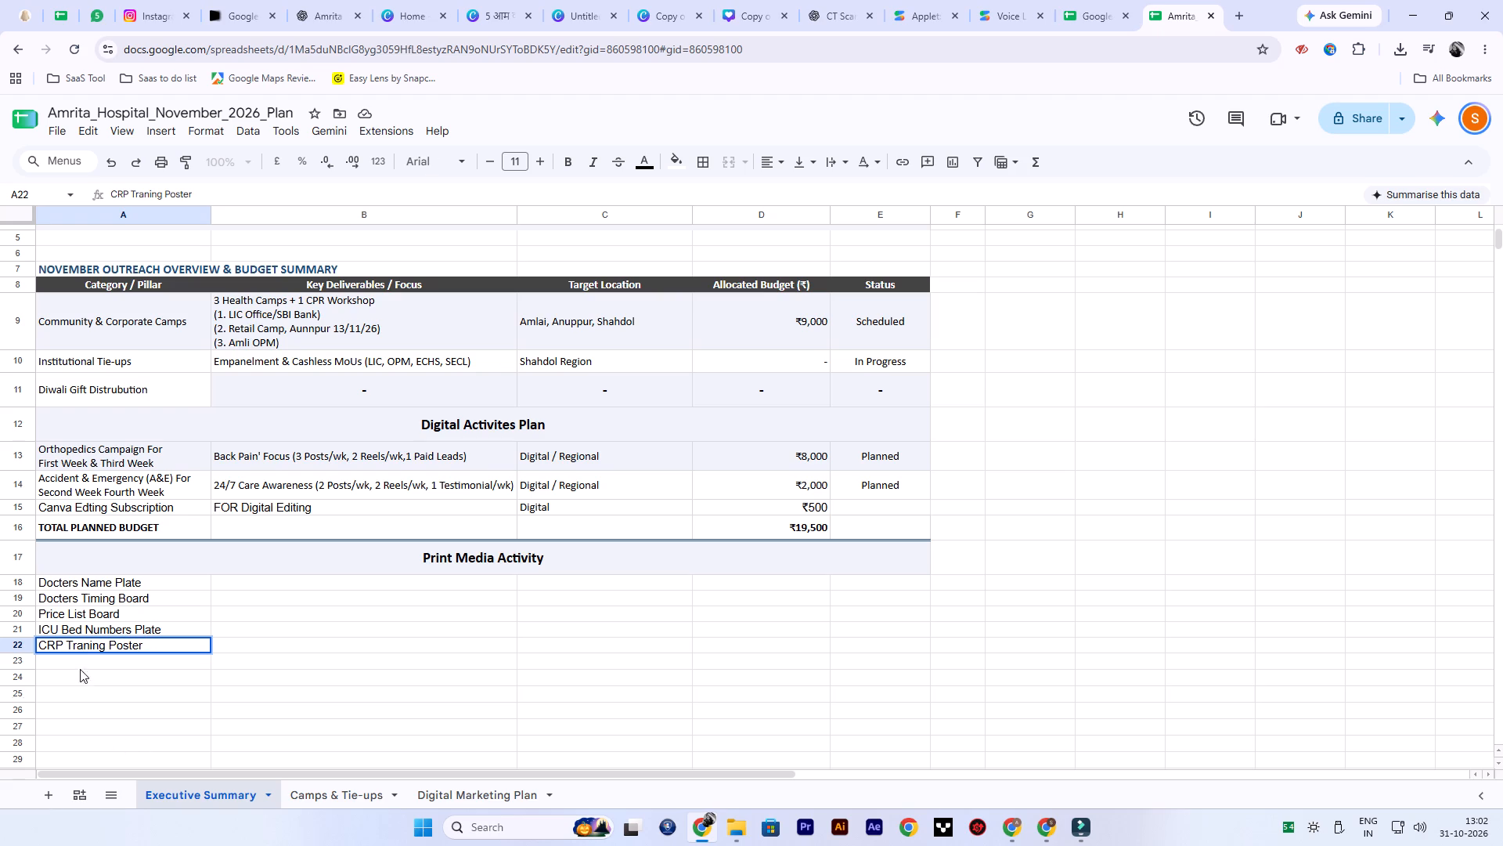
Enter "Diwali Wish Card" in cell A23 as the last item of the print media list.
double_click(75, 660)
text(Diw)
key(Right)
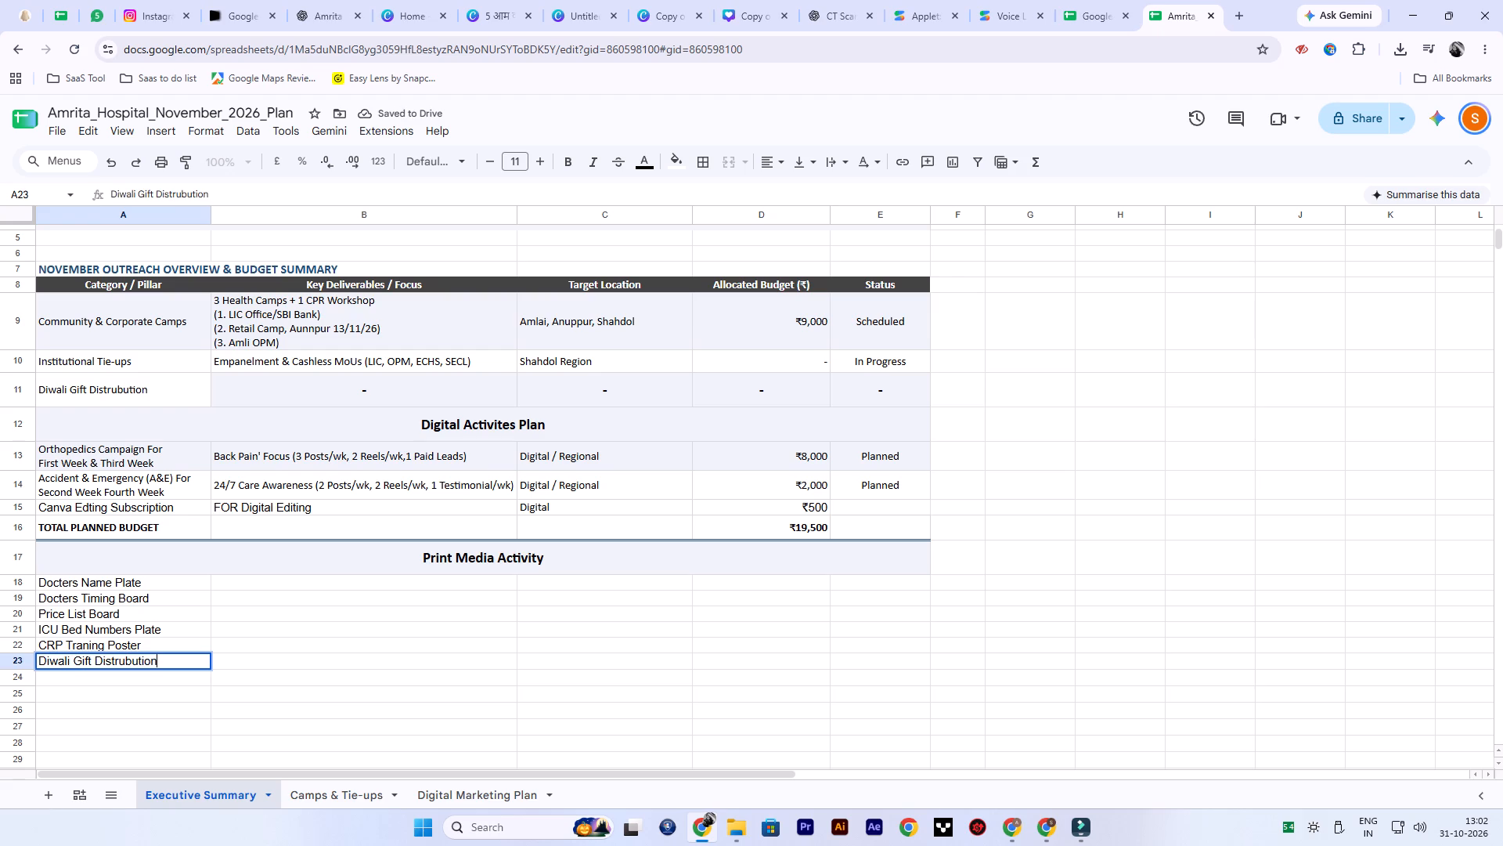
key(ctrl+BackSpace)
key(ctrl+BackSpace)
text(Wish)
key(space)
text(Card)
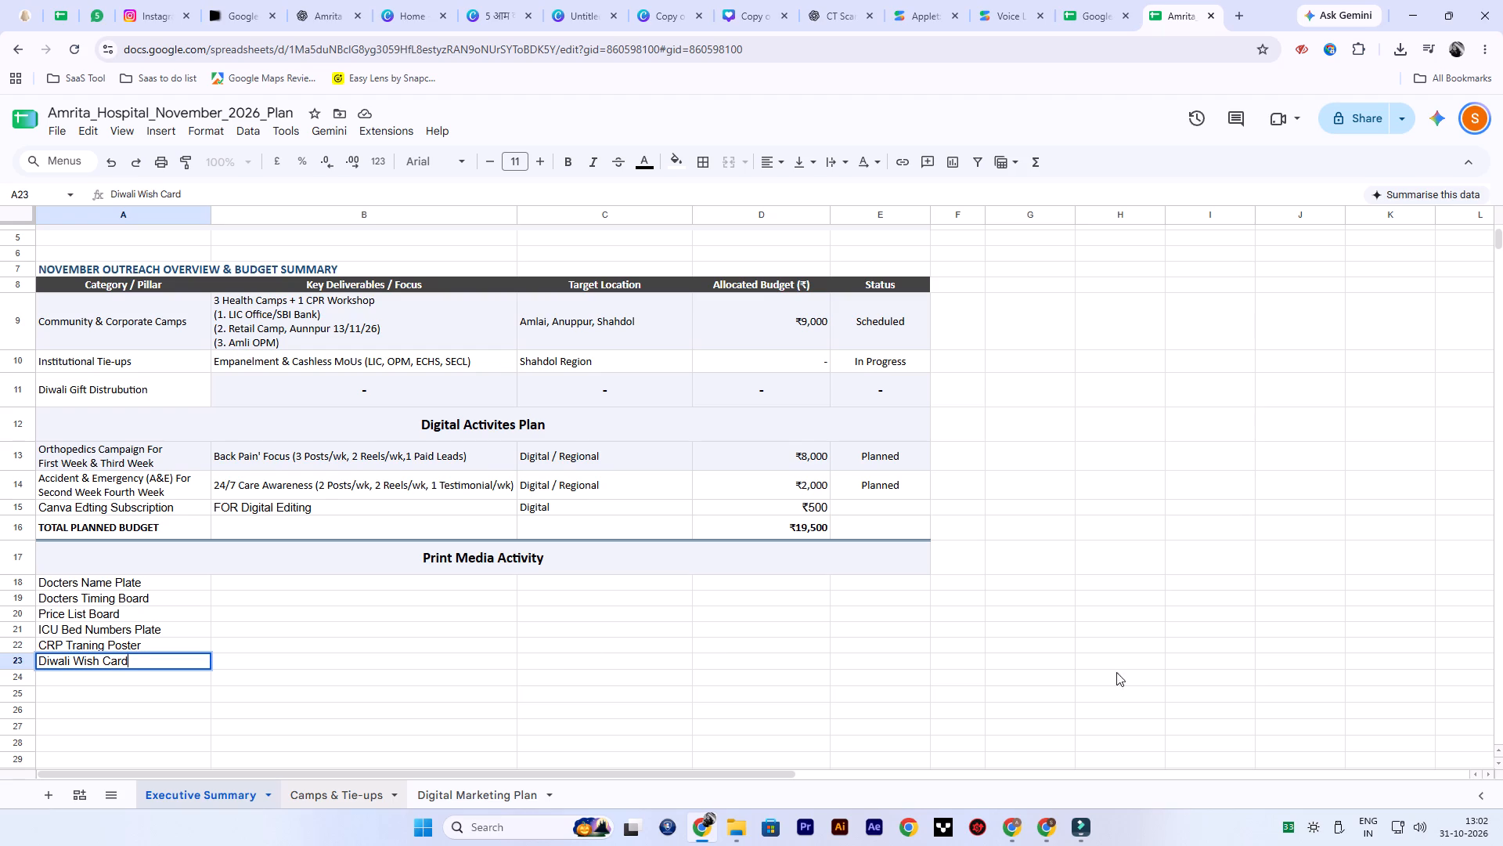
click(1146, 667)
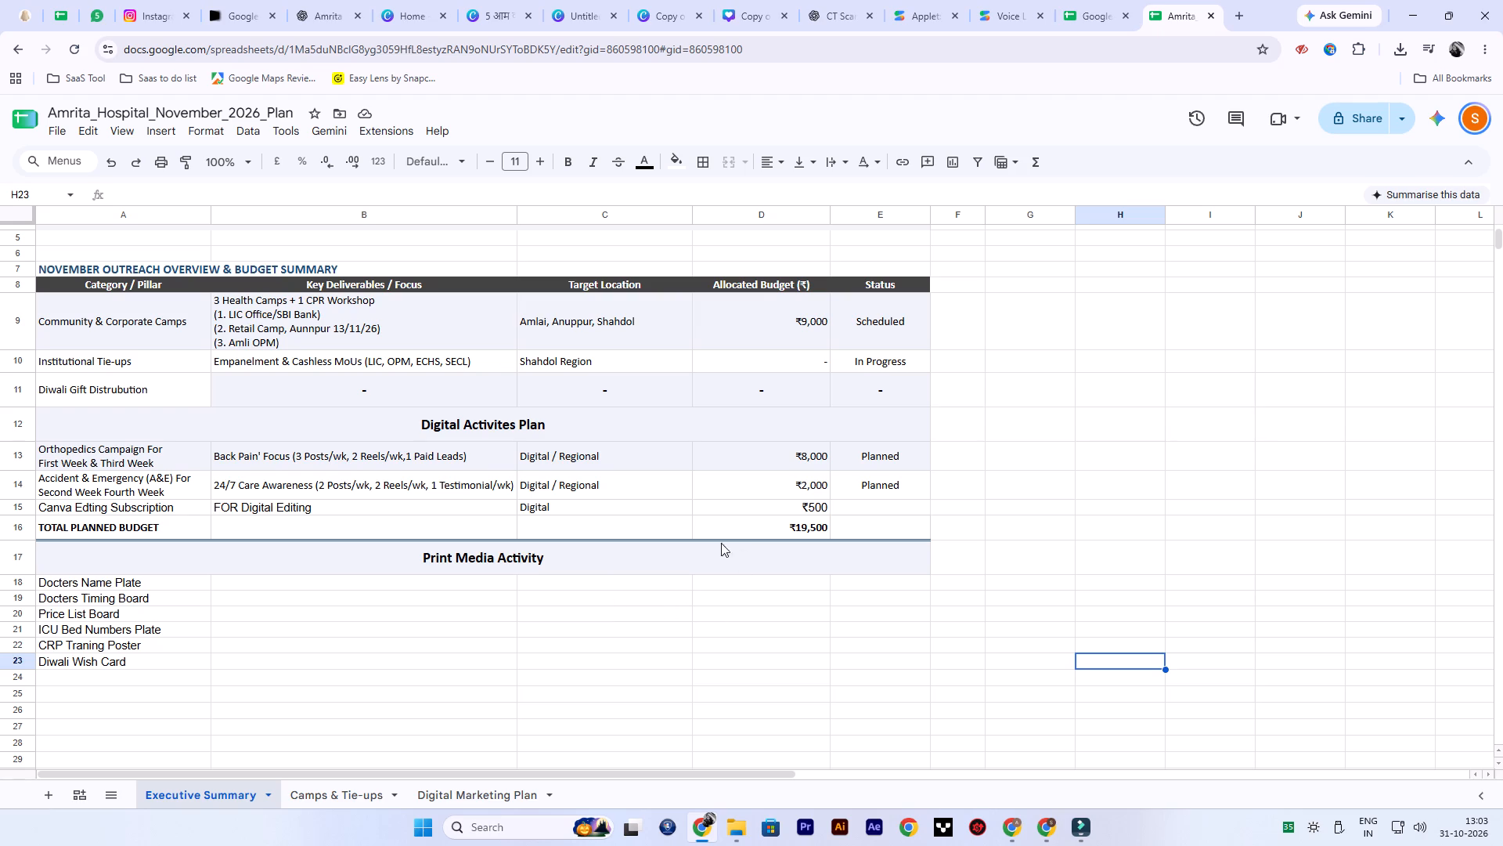
Enter "Approvel Pending" in the allocated budget cell D18 of the doctors' name plate row.
click(792, 585)
double_click(792, 585)
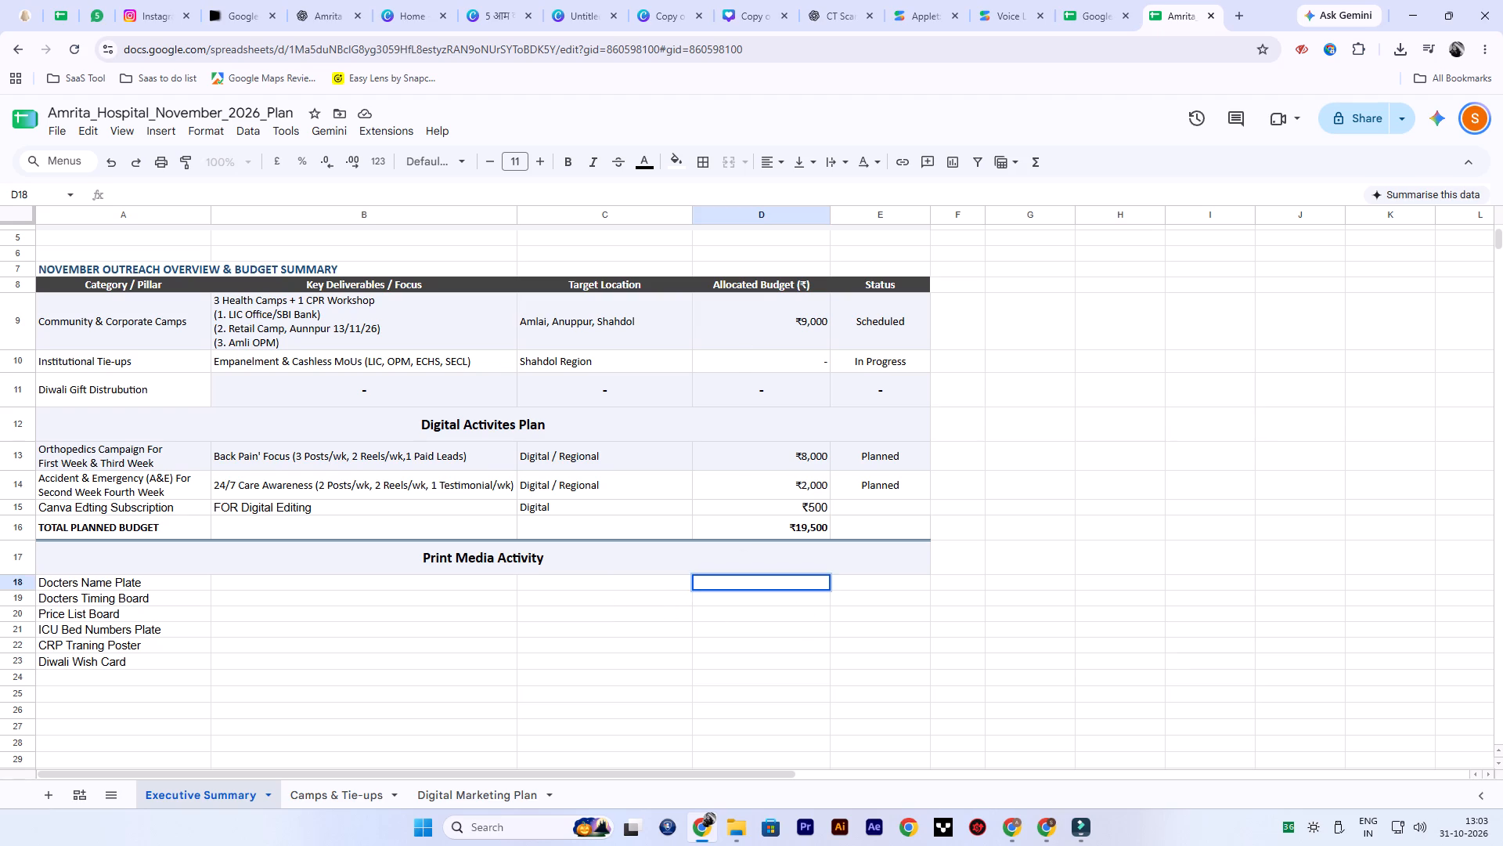
key(shift+w)
key(ctrl+BackSpace)
key(a)
key(BackSpace)
text(Approvel Pendinf)
key(Insert)
key(BackSpace)
key(g)
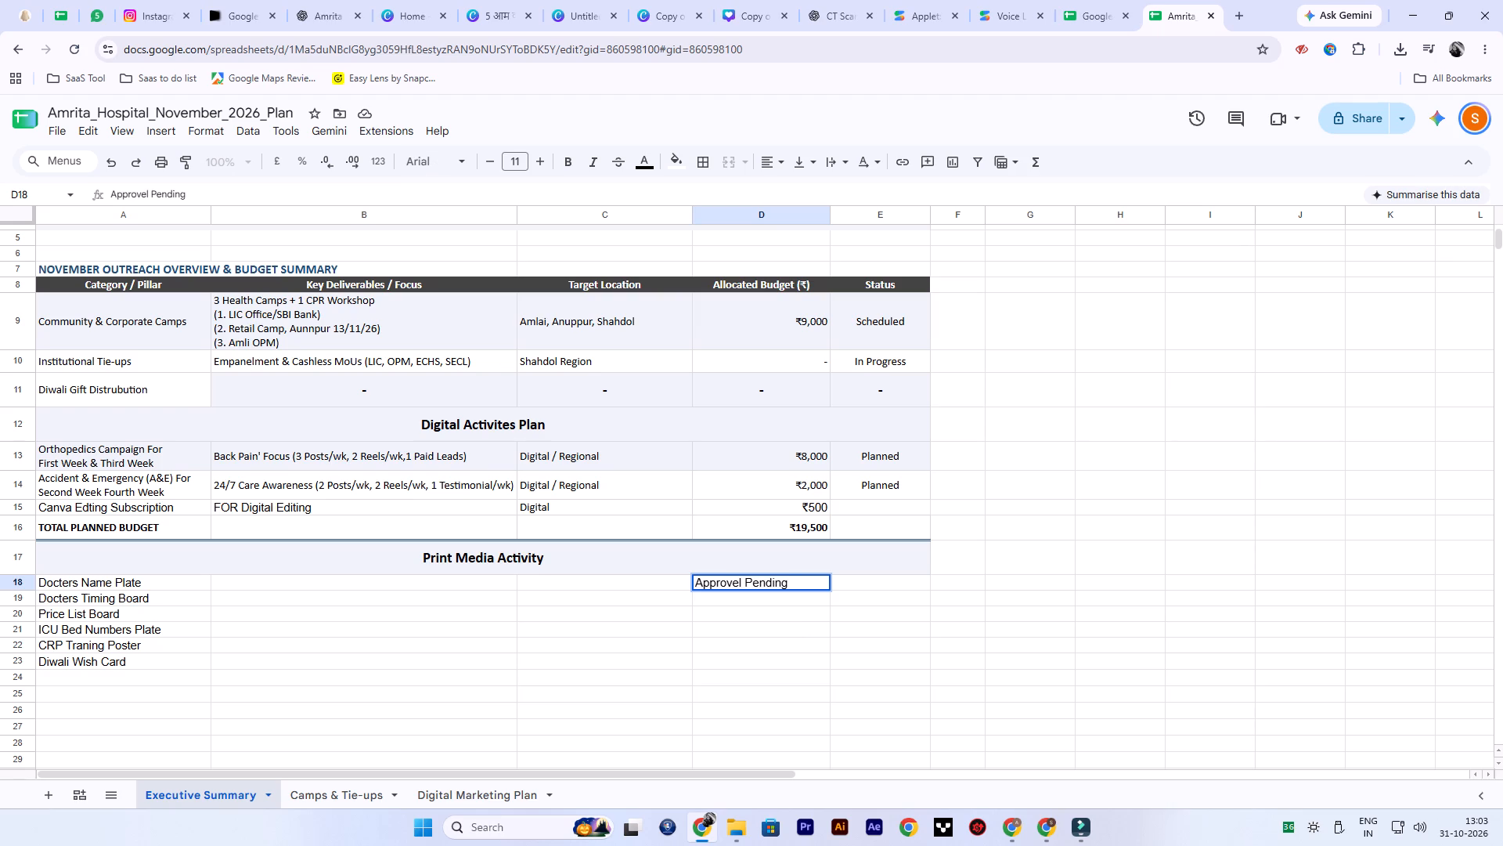
click(996, 619)
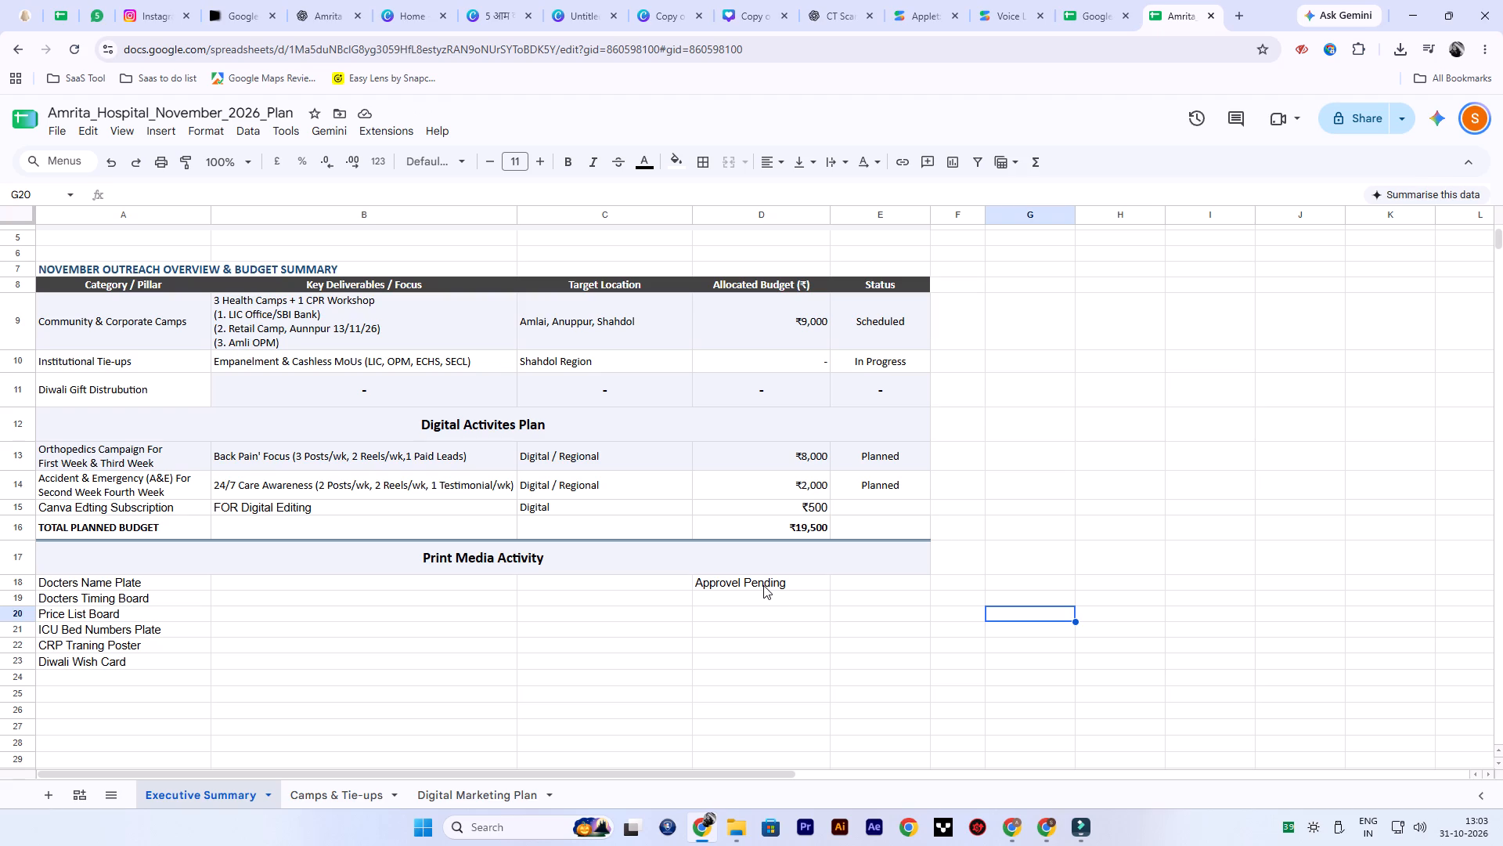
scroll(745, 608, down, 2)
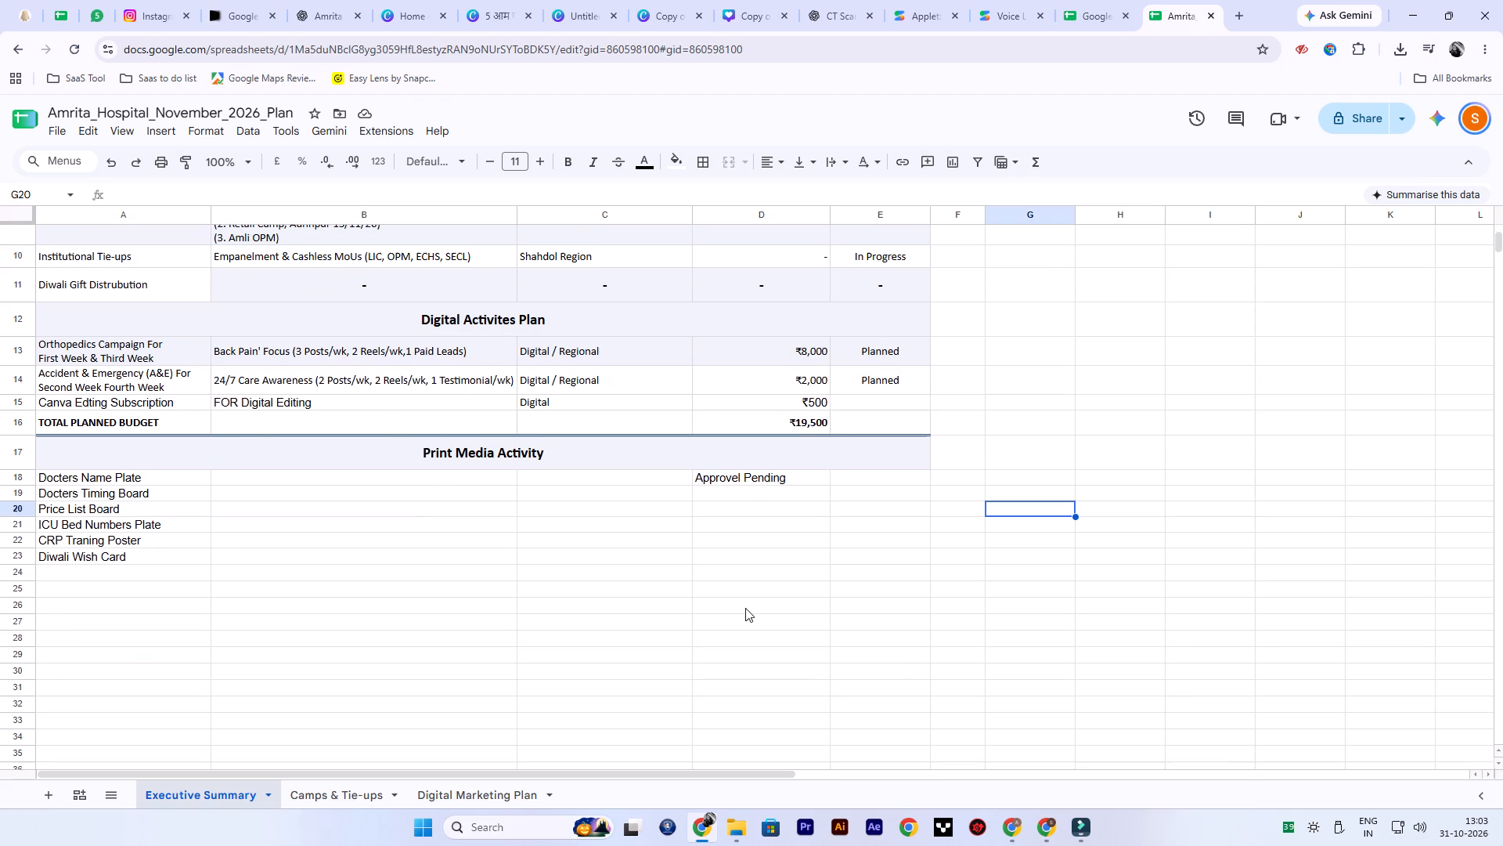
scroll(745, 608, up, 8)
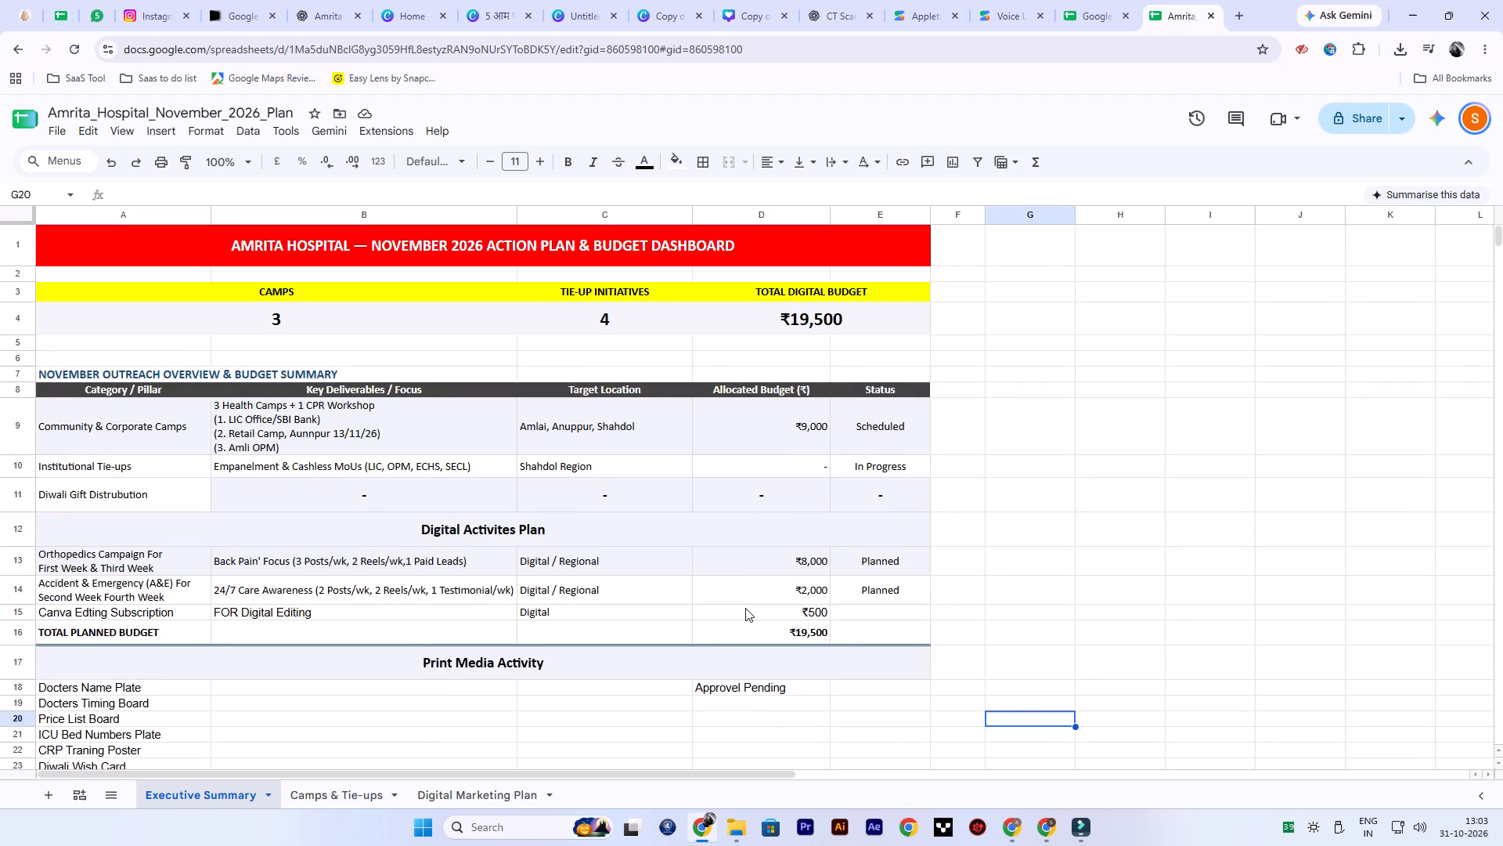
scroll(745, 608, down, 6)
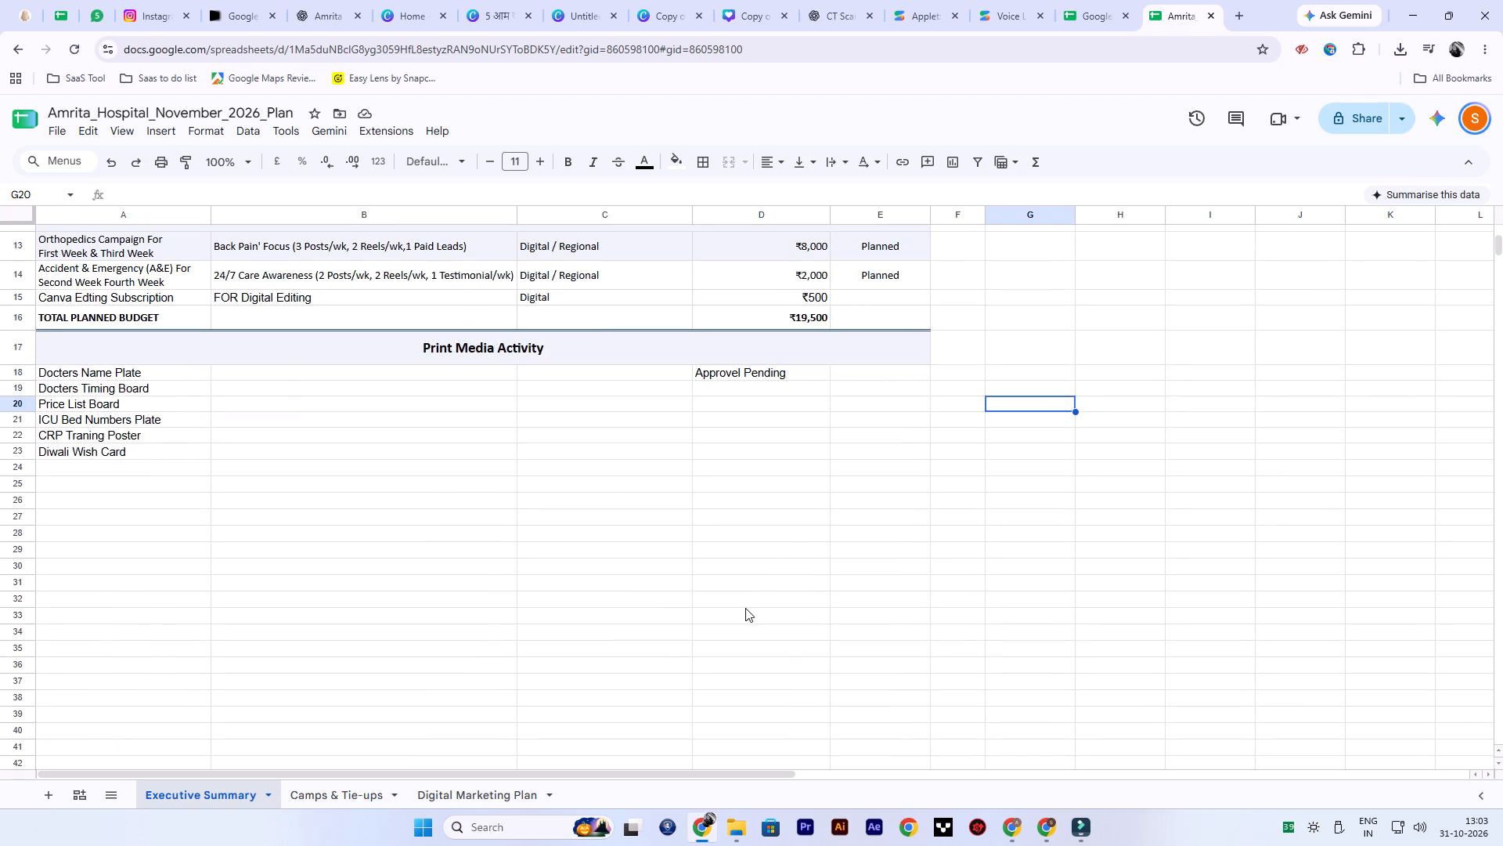
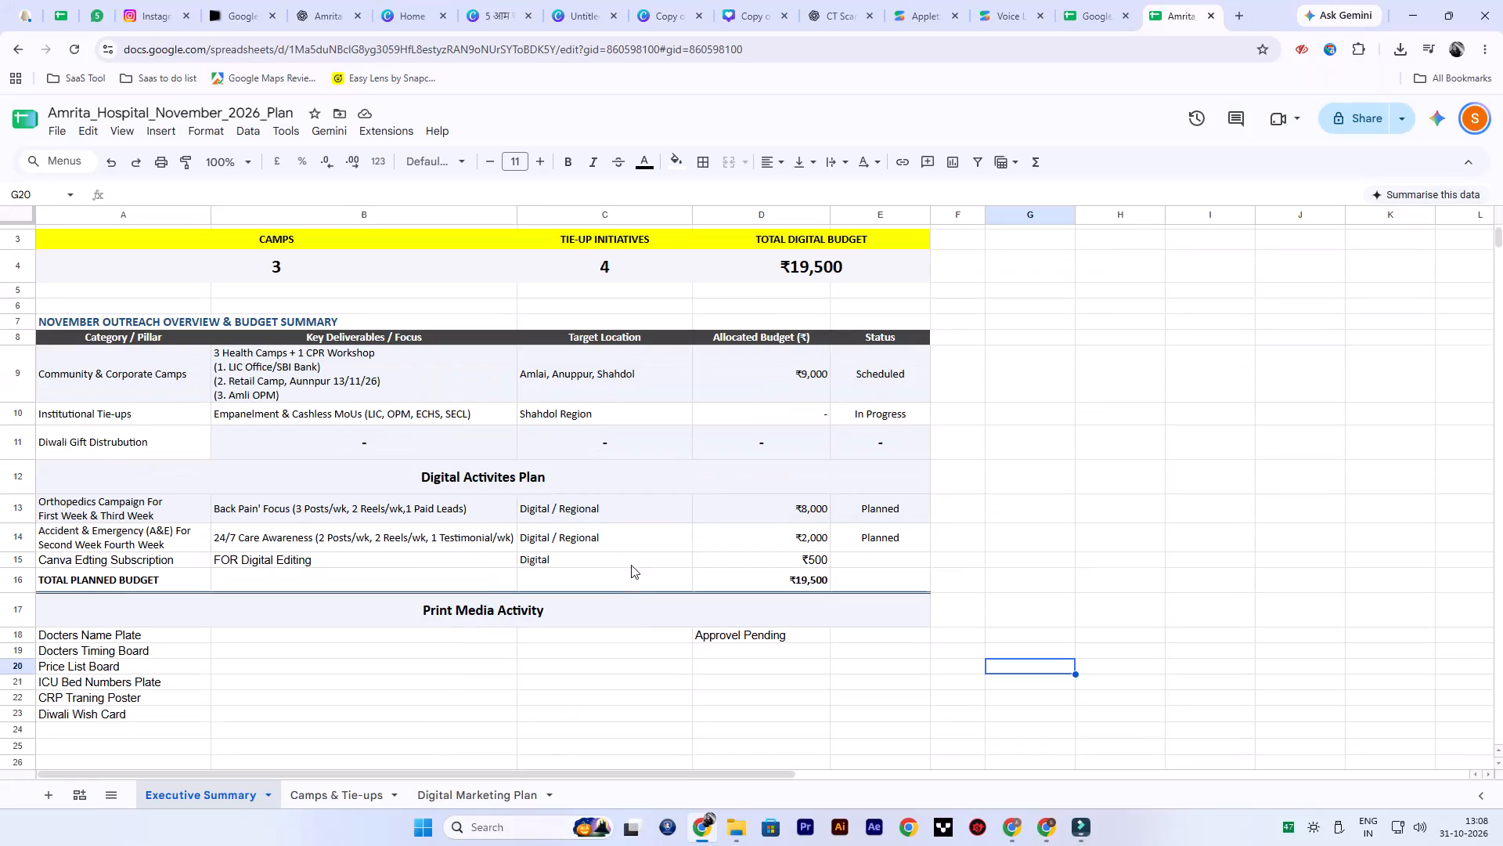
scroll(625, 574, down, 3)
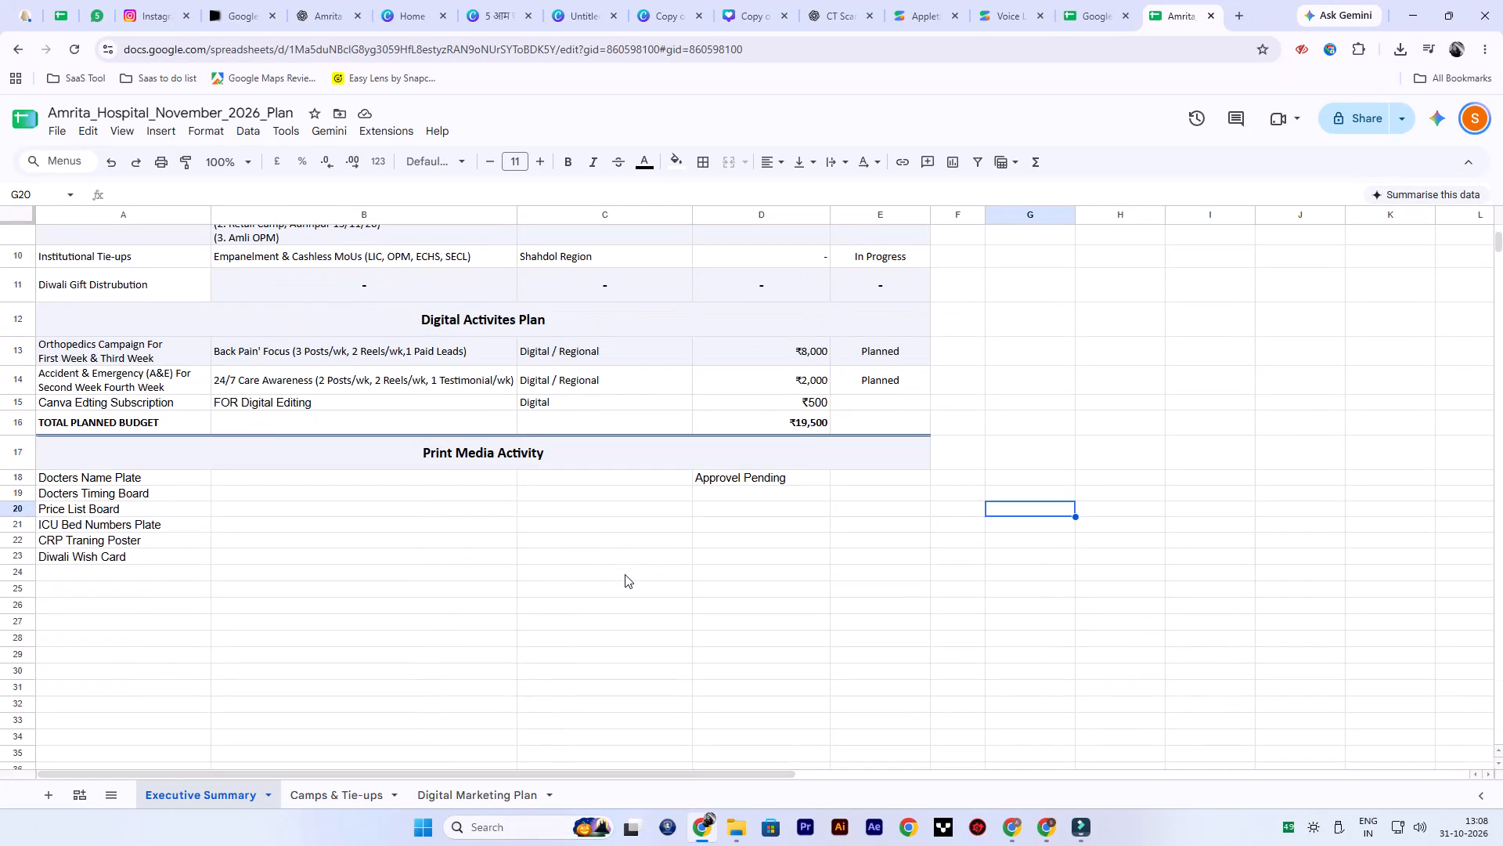
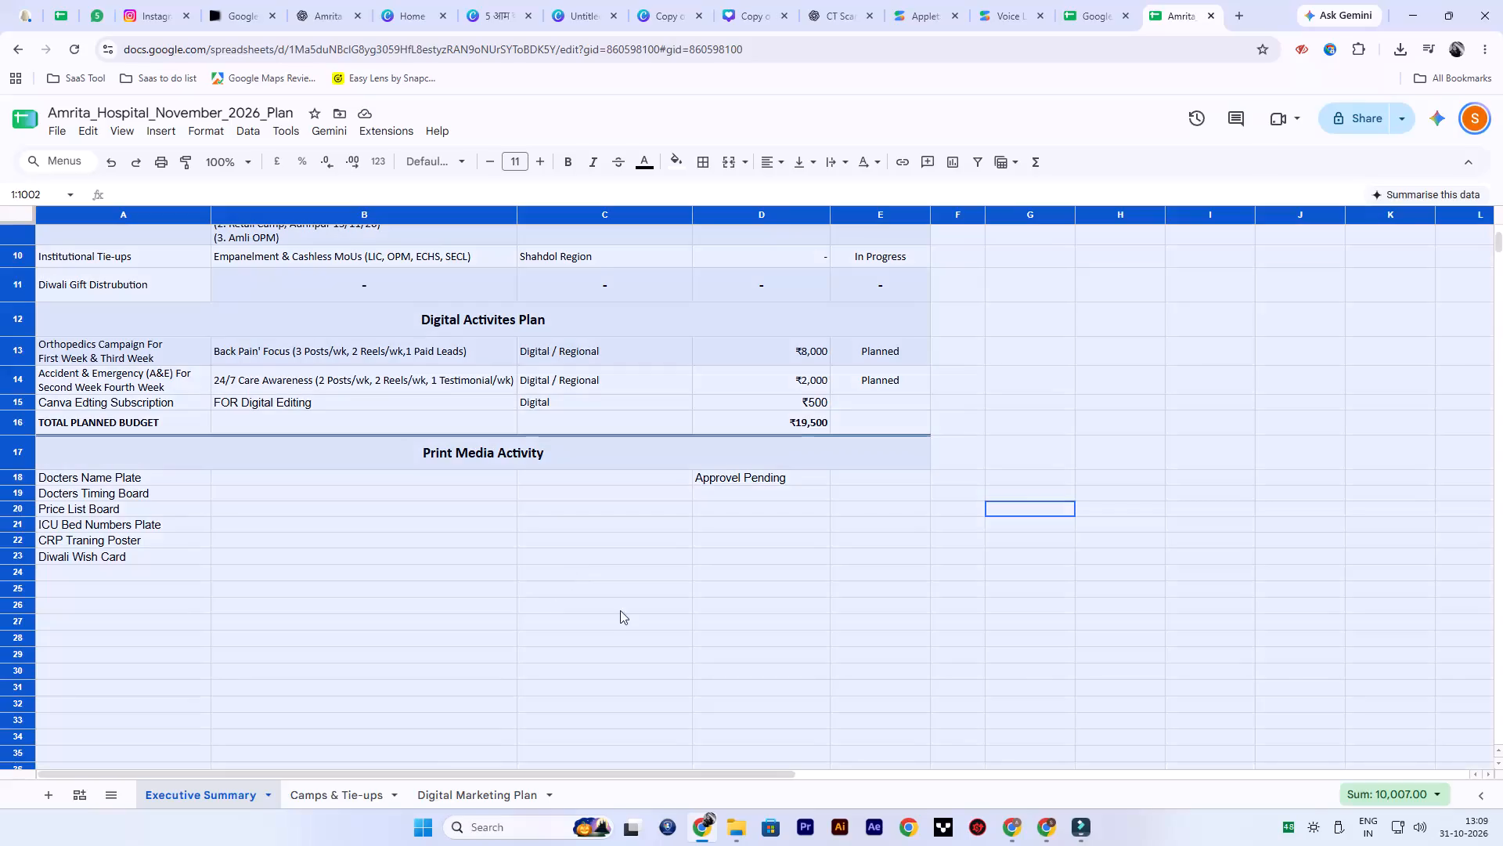
Copy the entire Executive Summary sheet and paste it into a new blank spreadsheet created under another signed-in Google account.
key(ctrl+c)
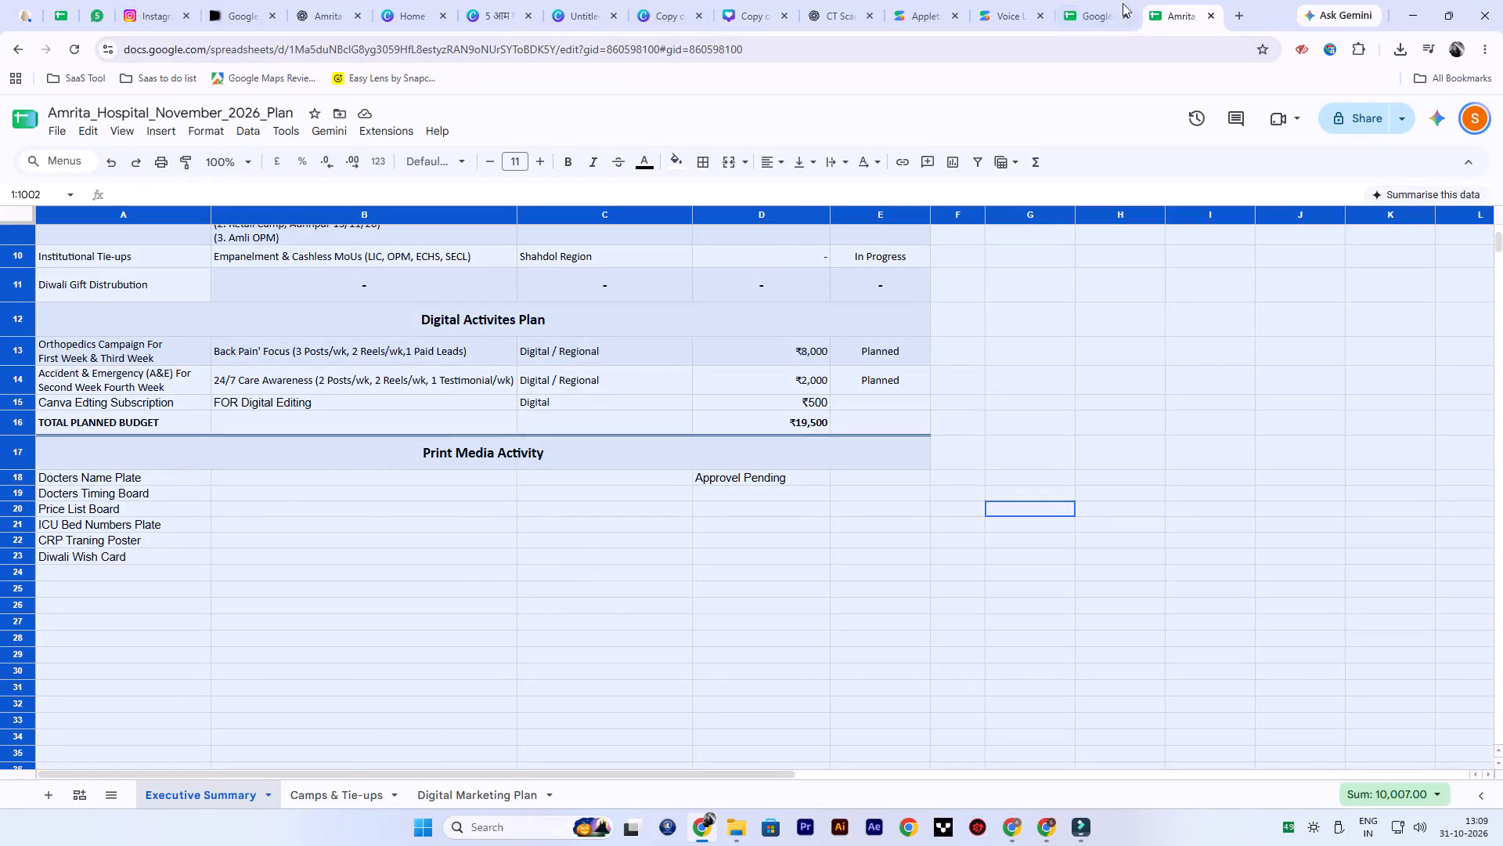
click(1113, 2)
click(1469, 112)
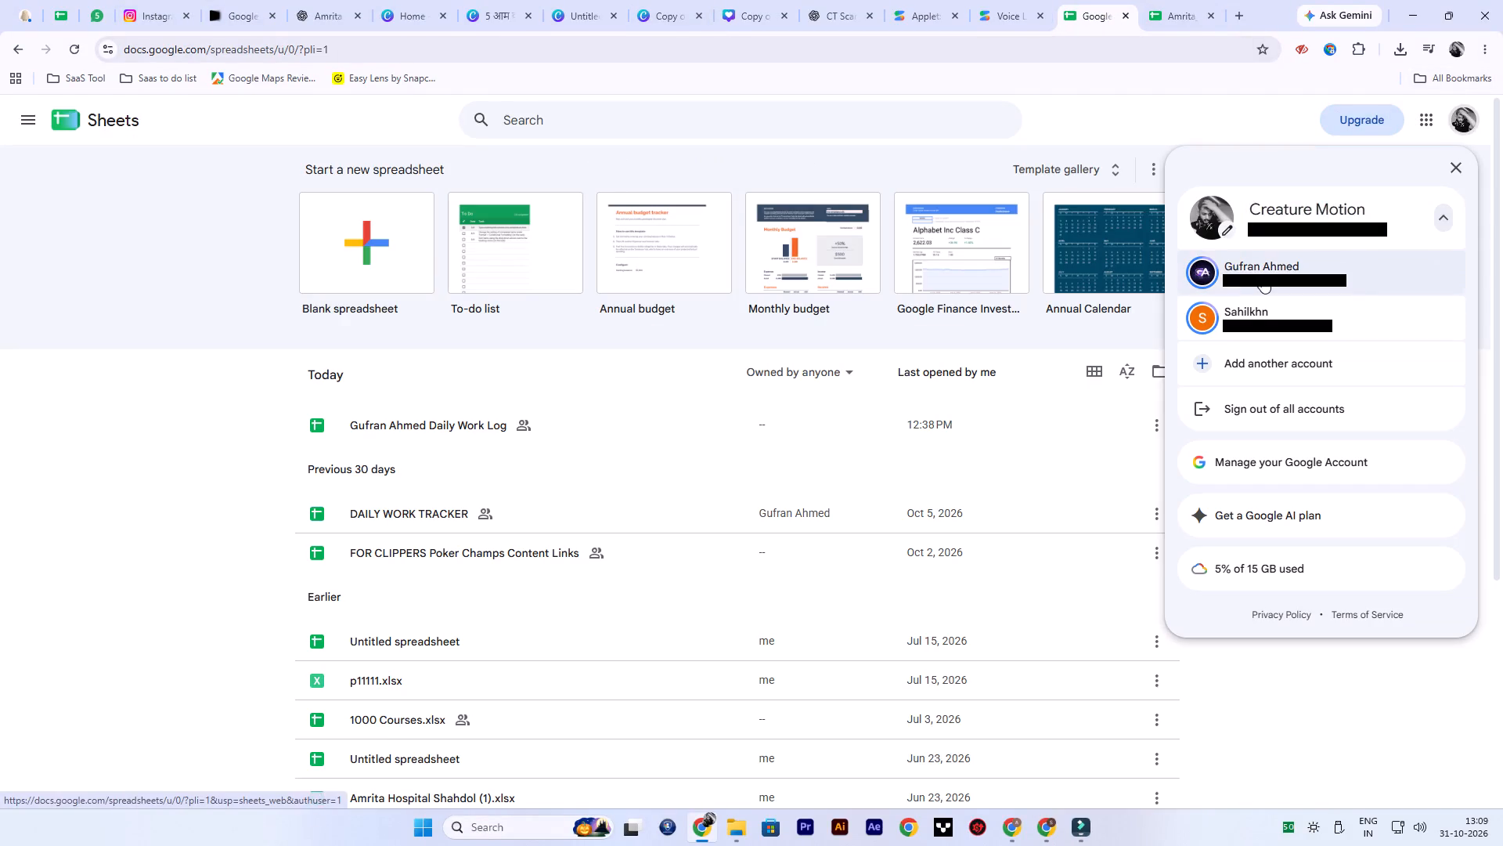
click(1264, 277)
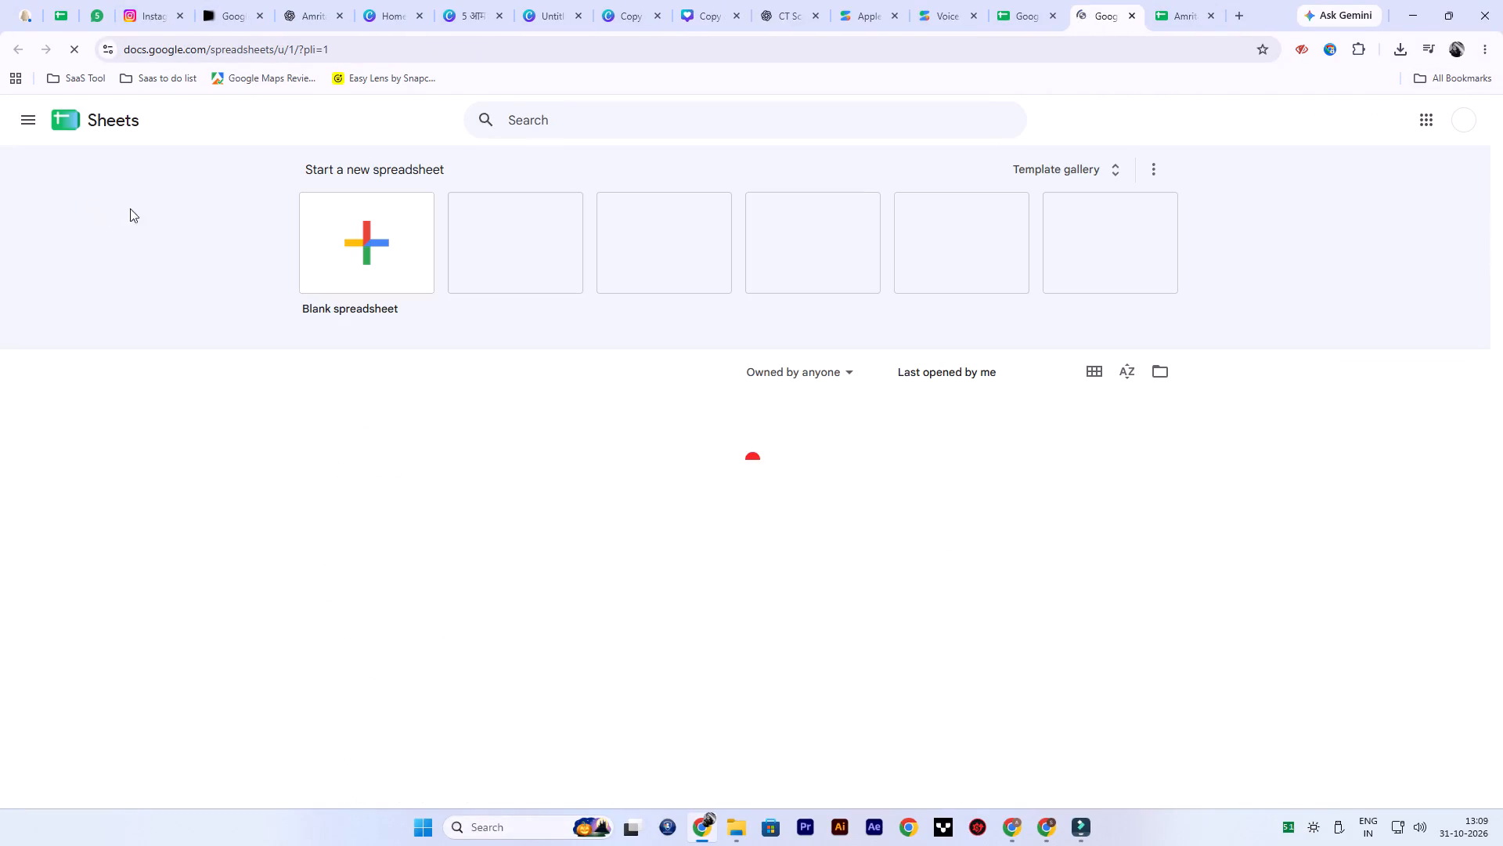
click(393, 229)
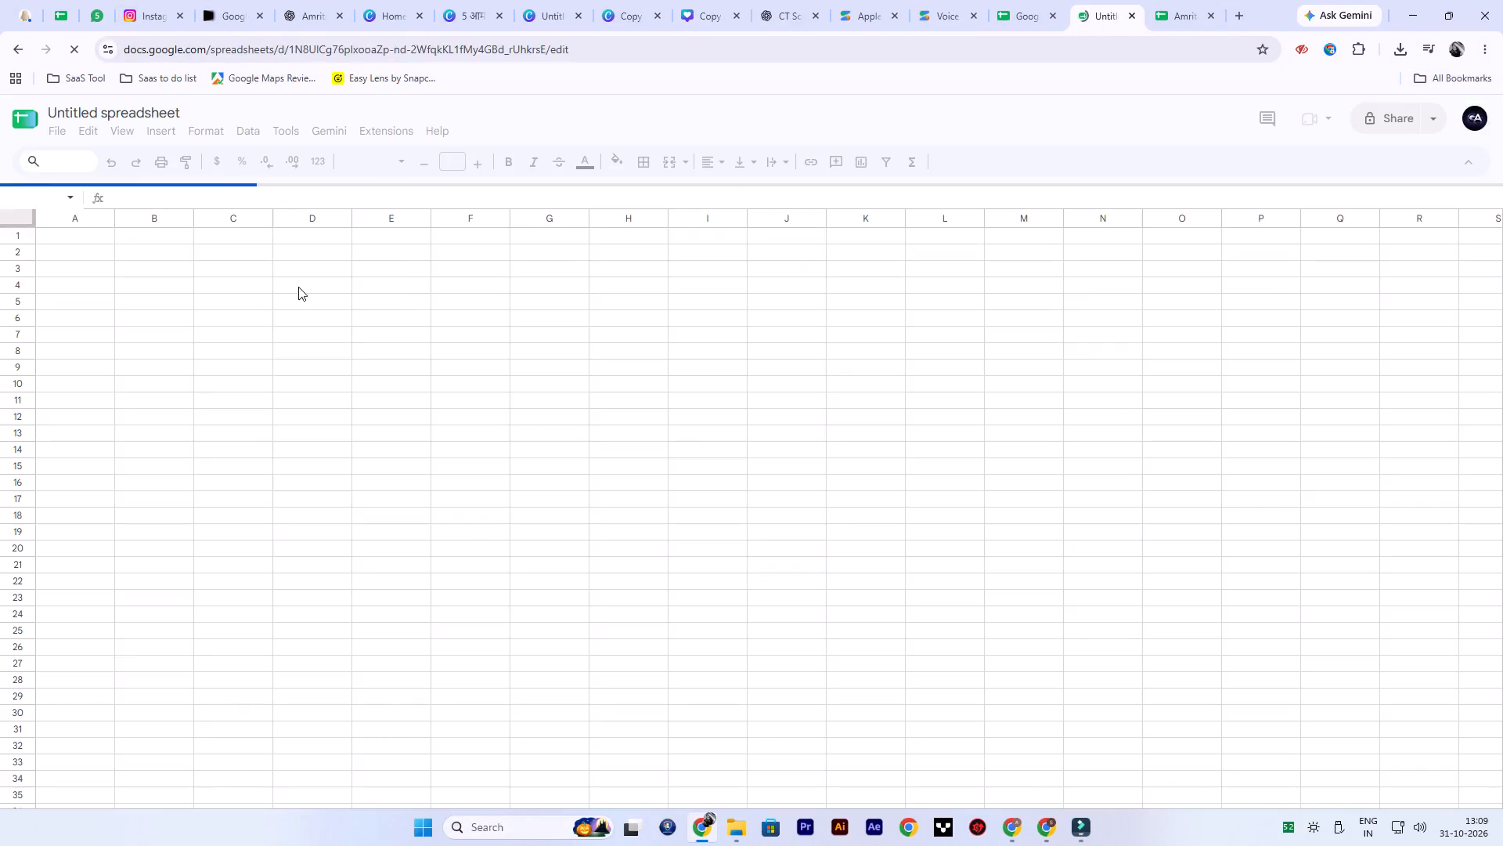
key(ctrl+v)
key(ctrl+v)
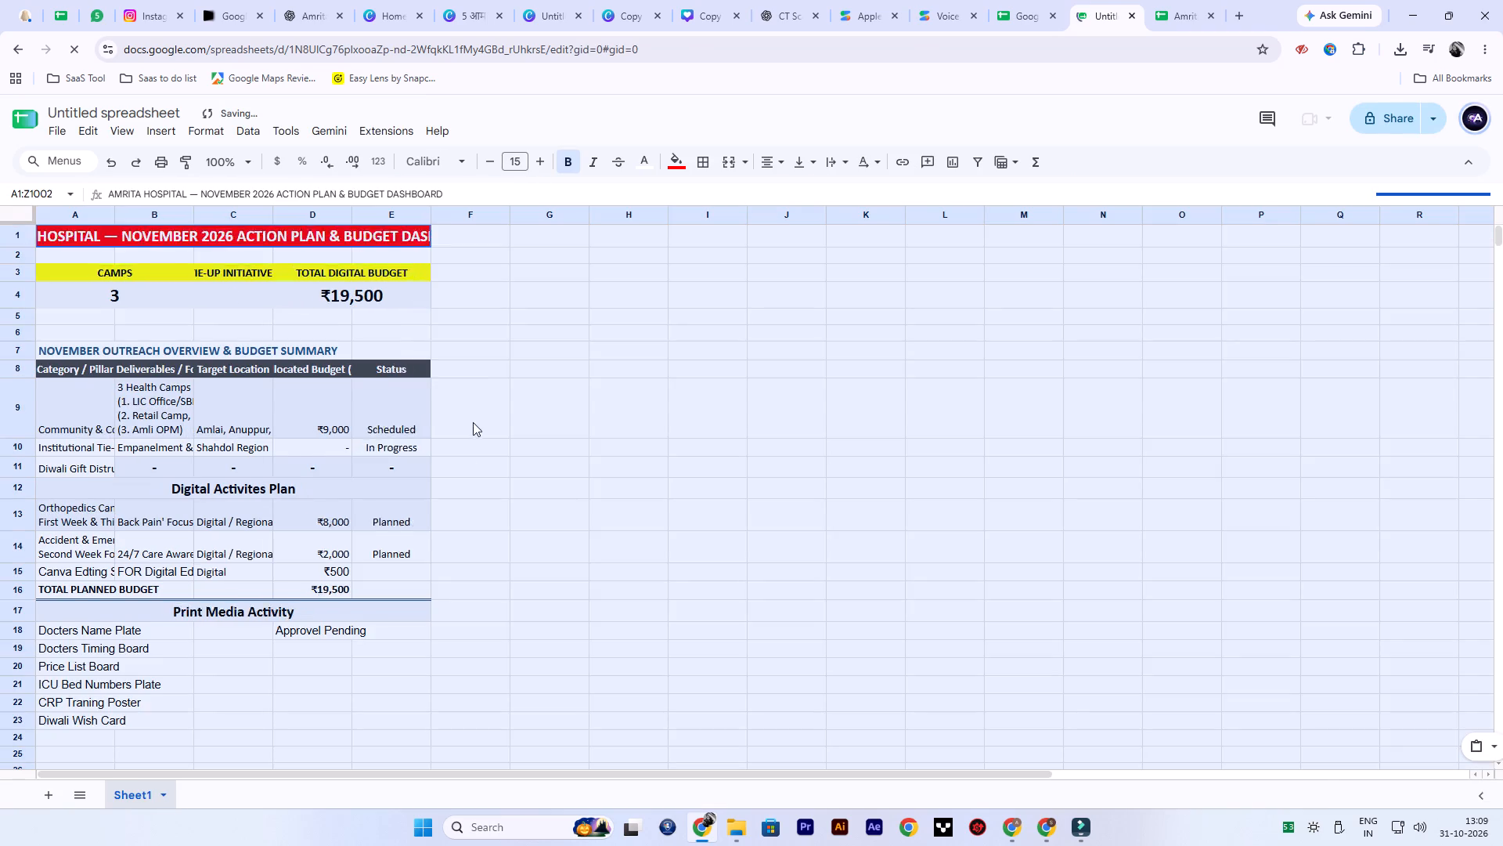
scroll(474, 426, down, 1)
drag(259, 772, 68, 772)
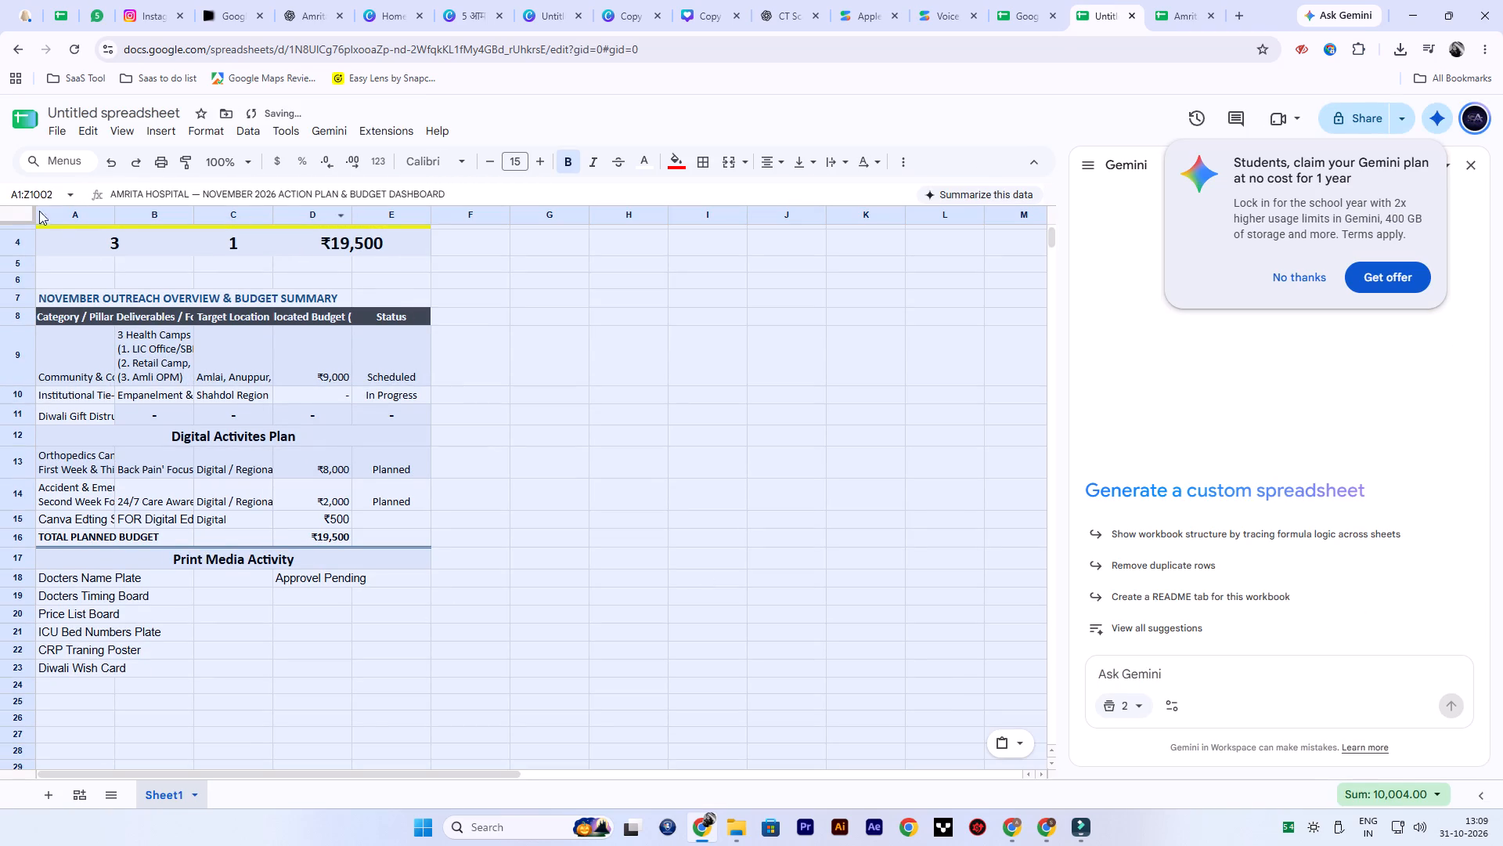
click(1189, 0)
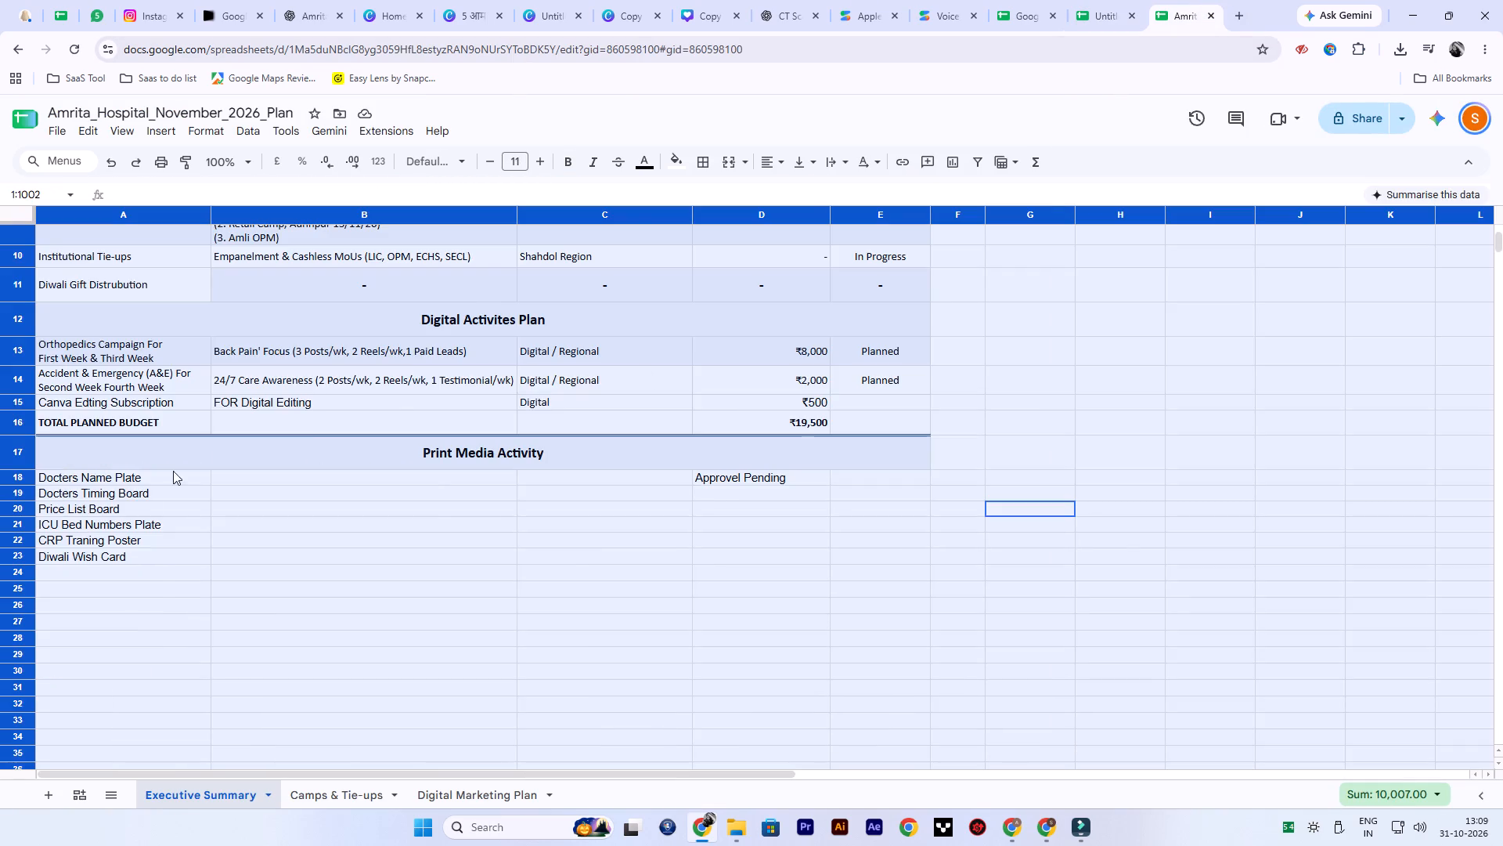
scroll(261, 543, up, 10)
click(1172, 453)
key(ctrl+a)
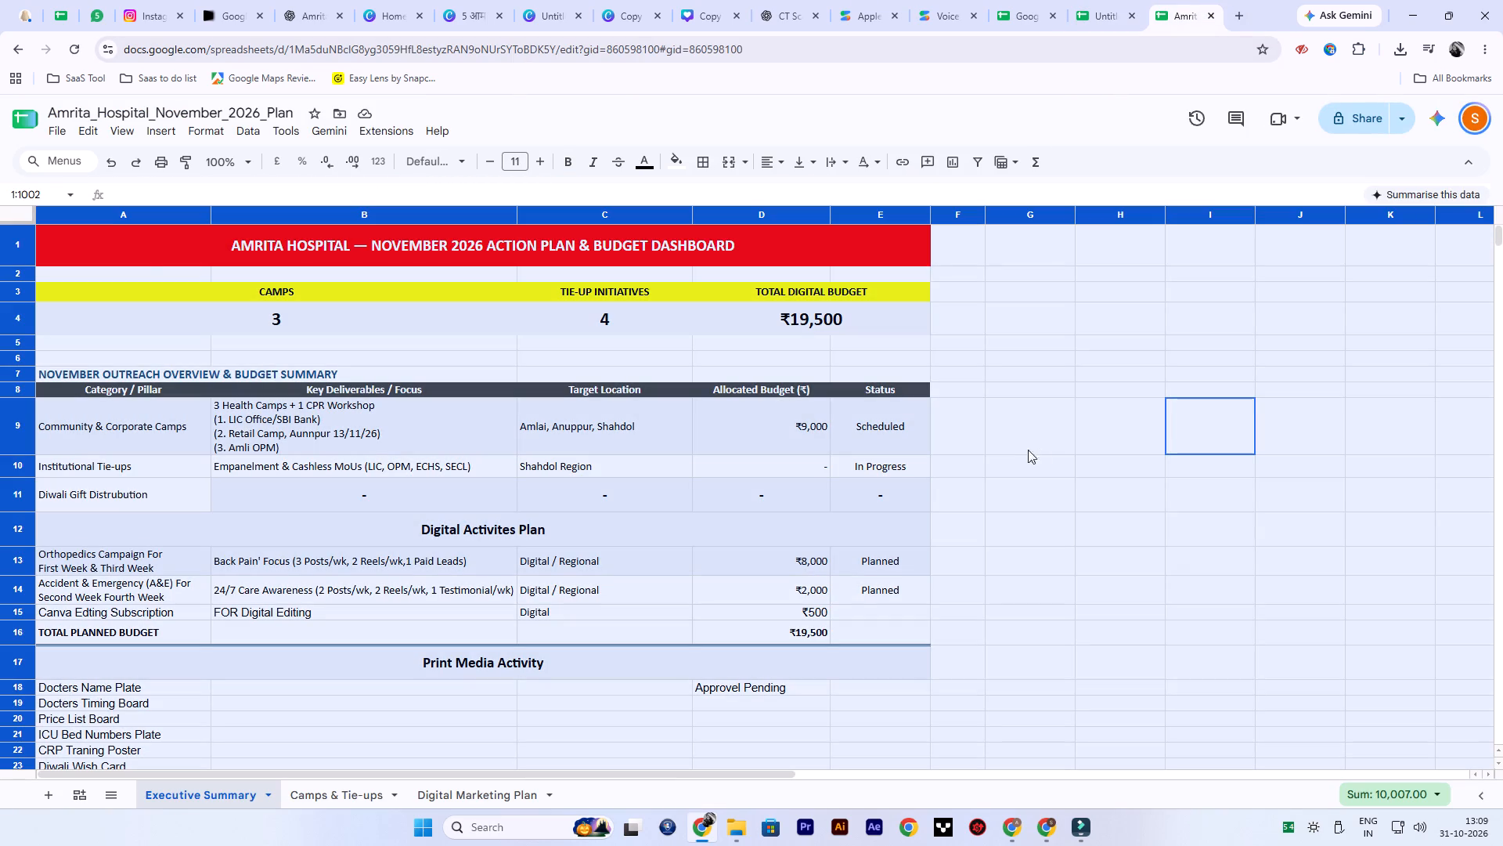